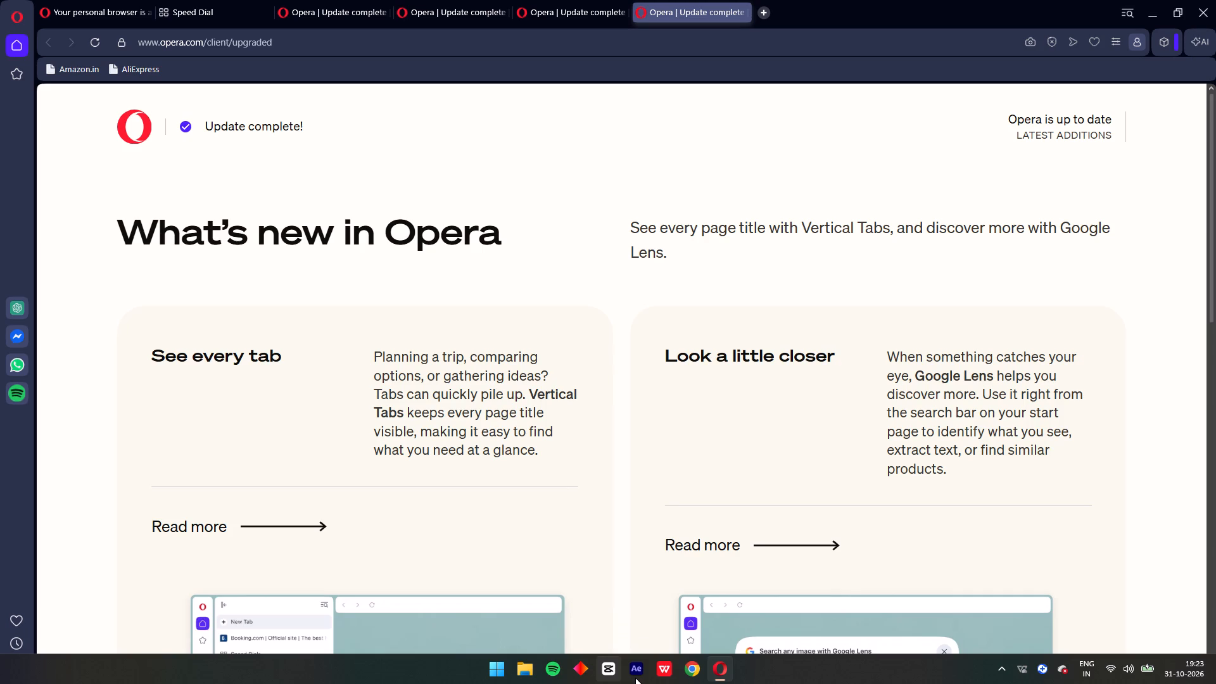
Search the installed apps for DaVinci Resolve and launch it.
type("da")
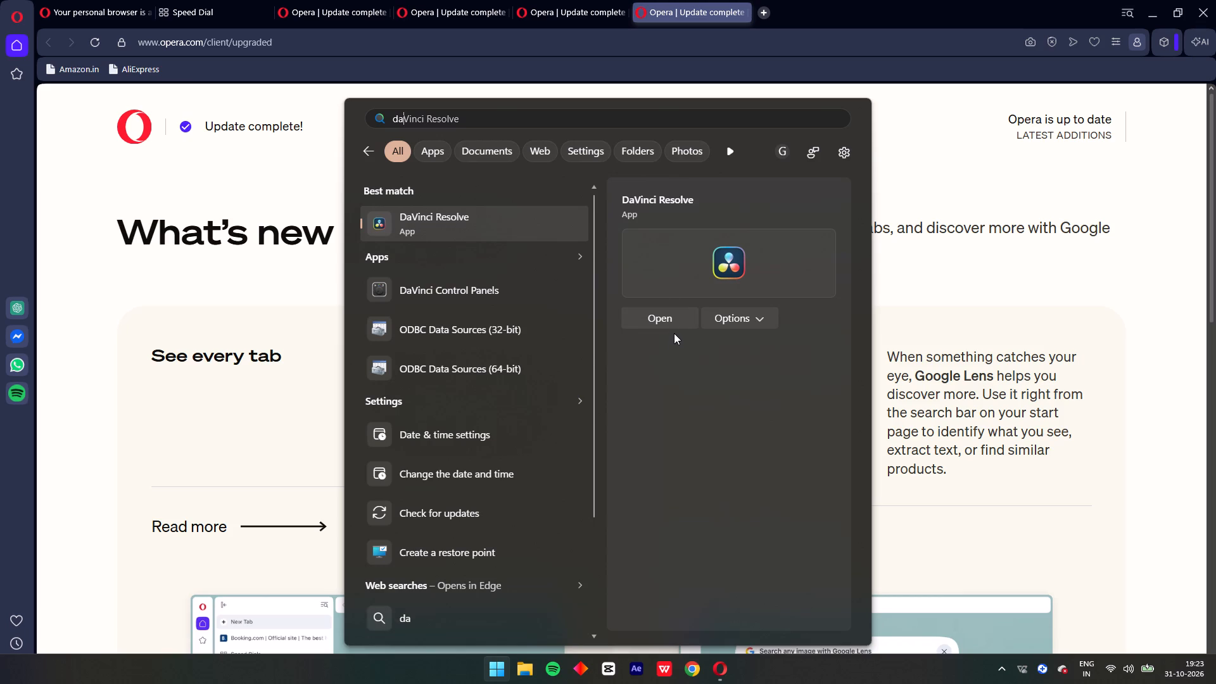
left_click(679, 325)
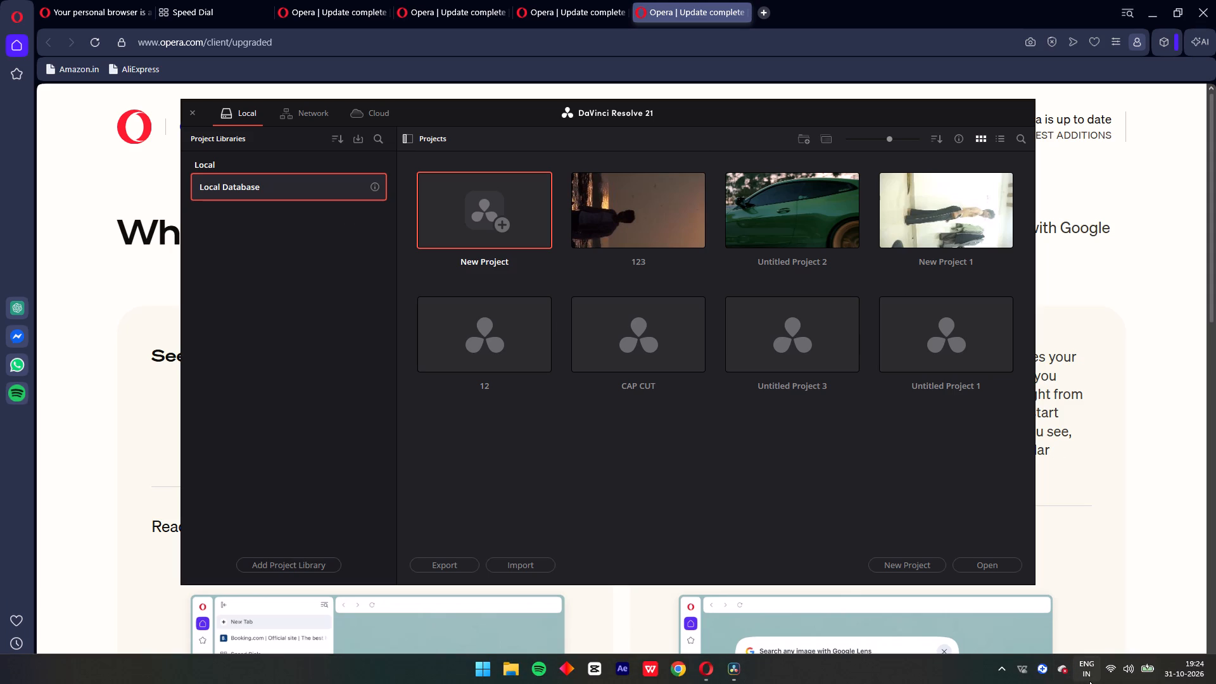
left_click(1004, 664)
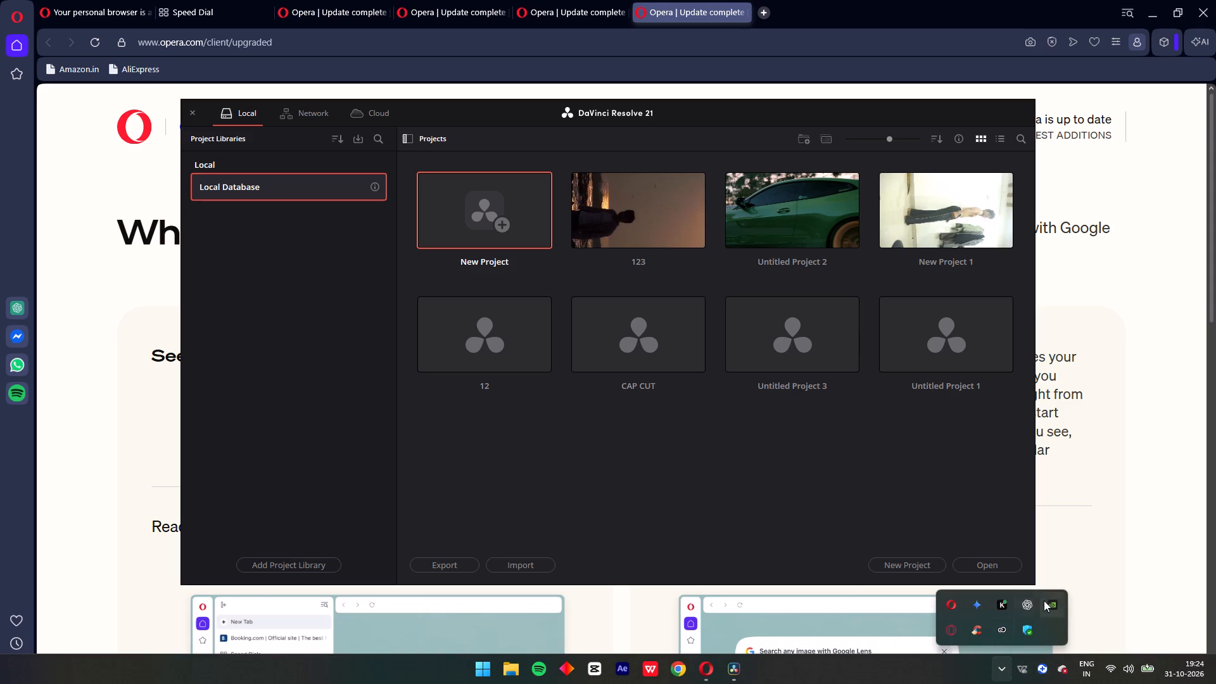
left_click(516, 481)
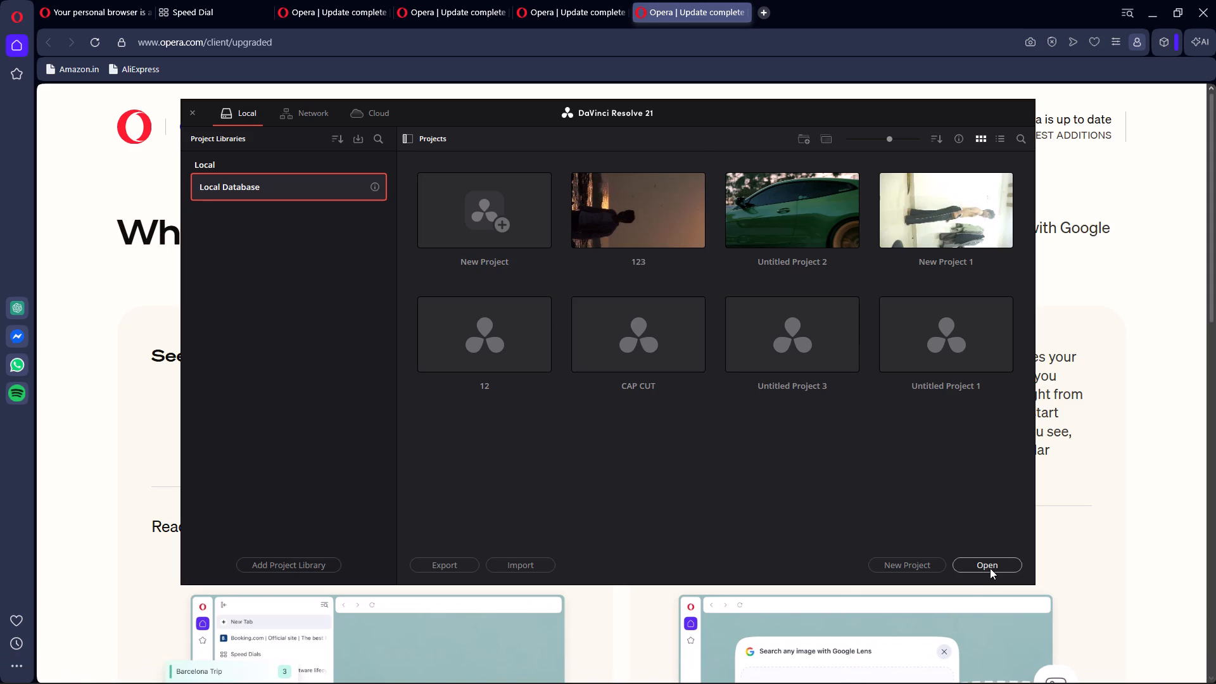
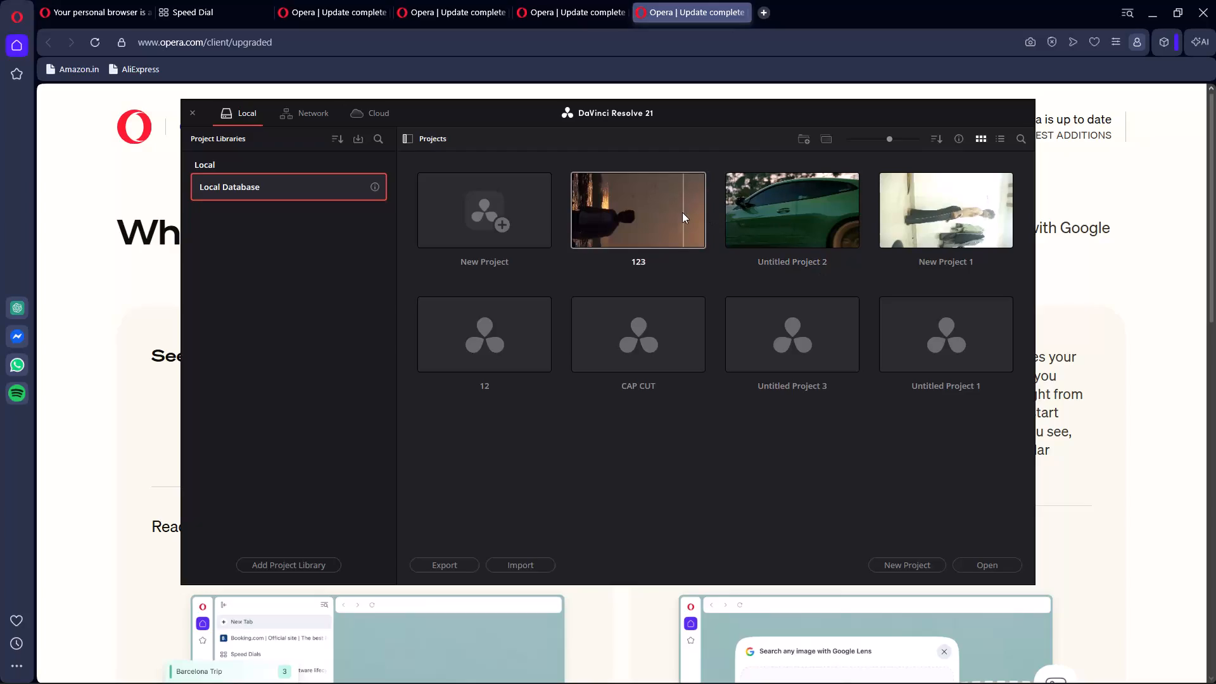
Open the existing project Untitled Project 2.
left_click(826, 226)
double_click(826, 226)
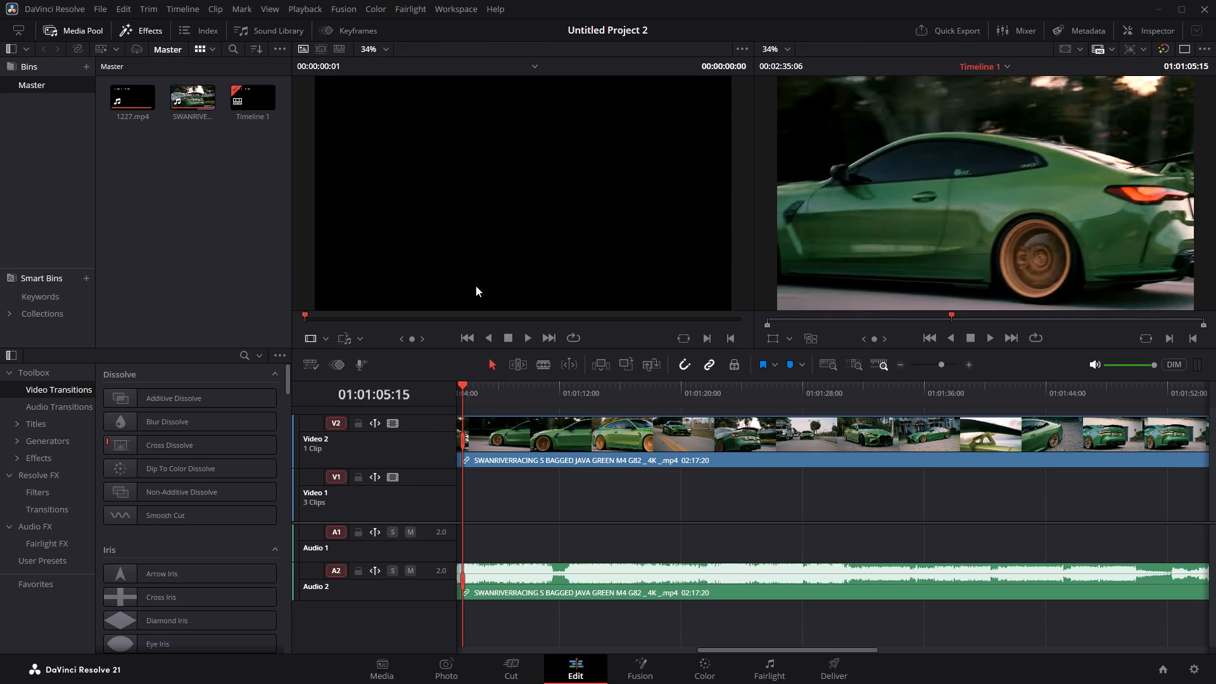
On the Media page, remove the SWANRIVERRACING car clip from the Master bin.
left_click(396, 680)
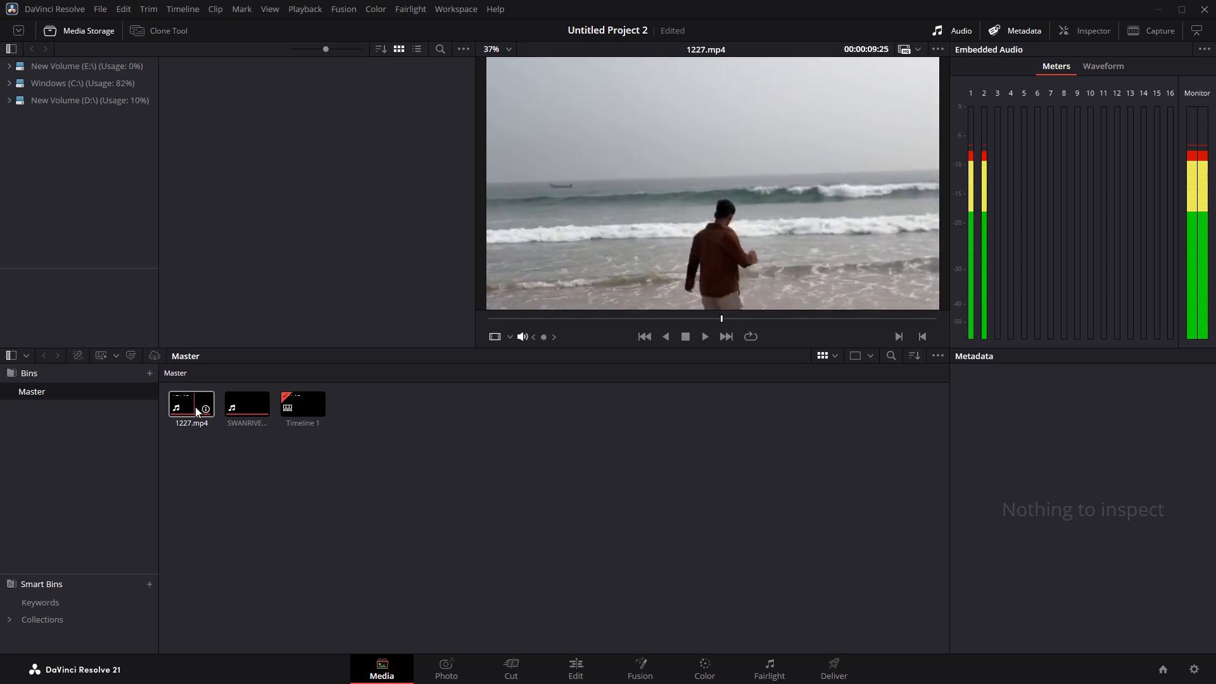
right_click(242, 408)
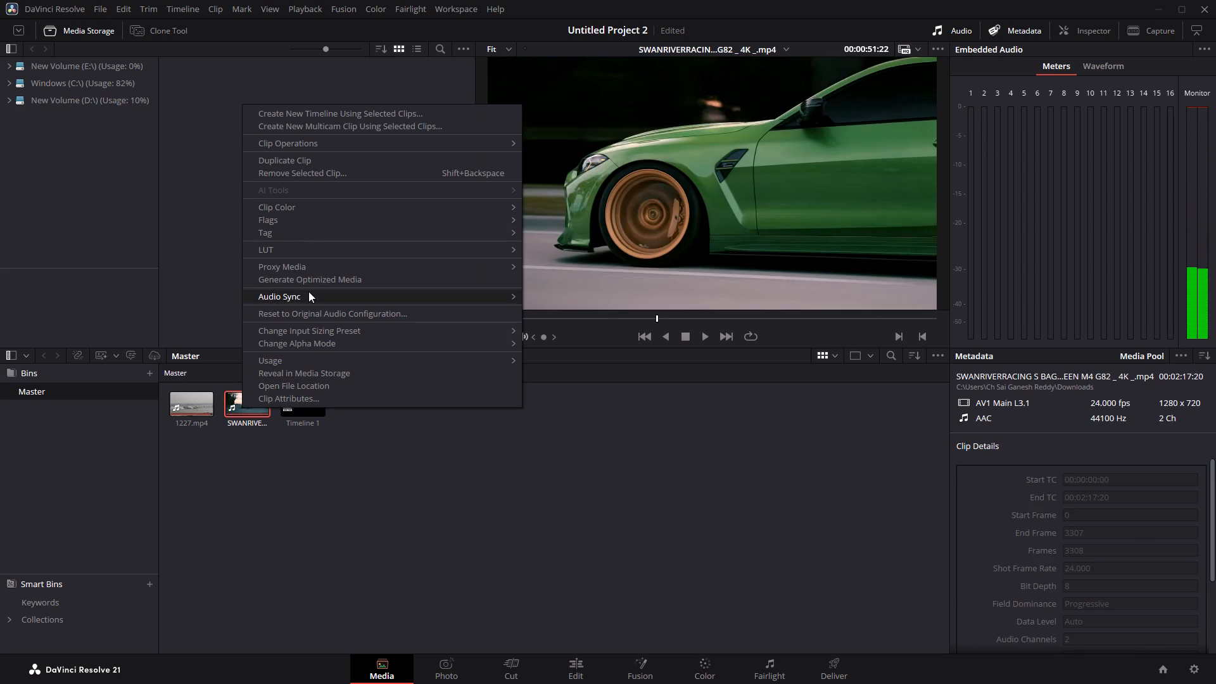
left_click(339, 170)
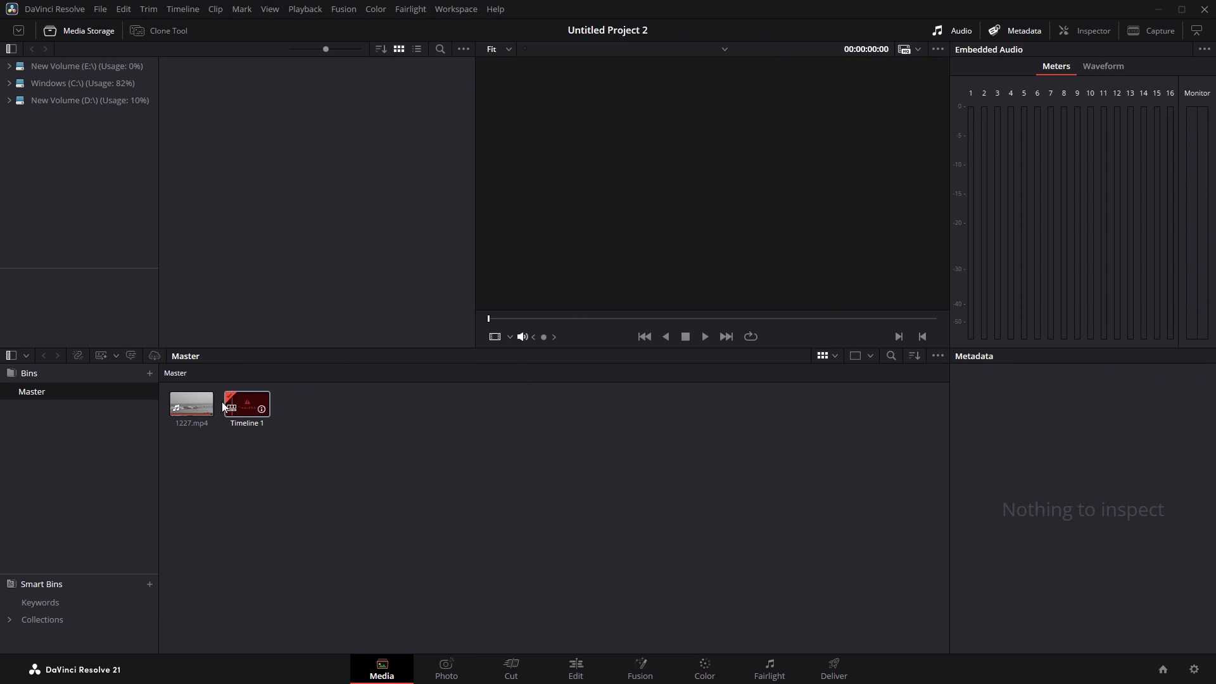
Delete Timeline 1 from the Master bin and confirm its removal.
right_click(258, 406)
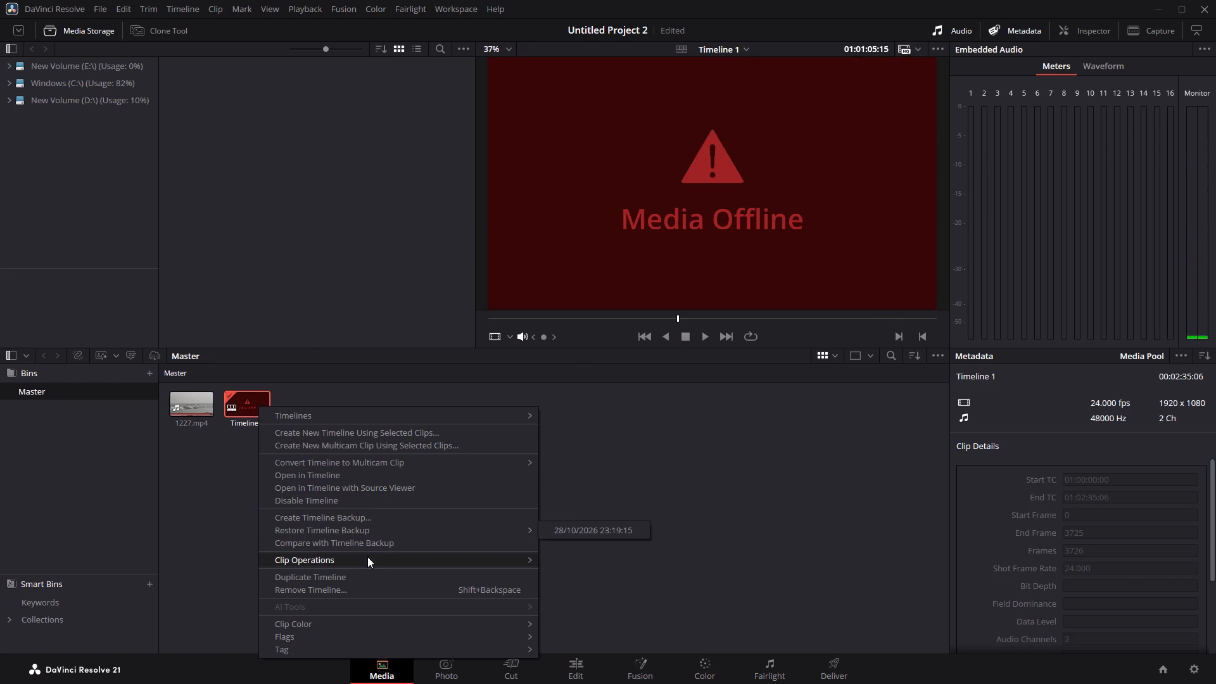
left_click(383, 588)
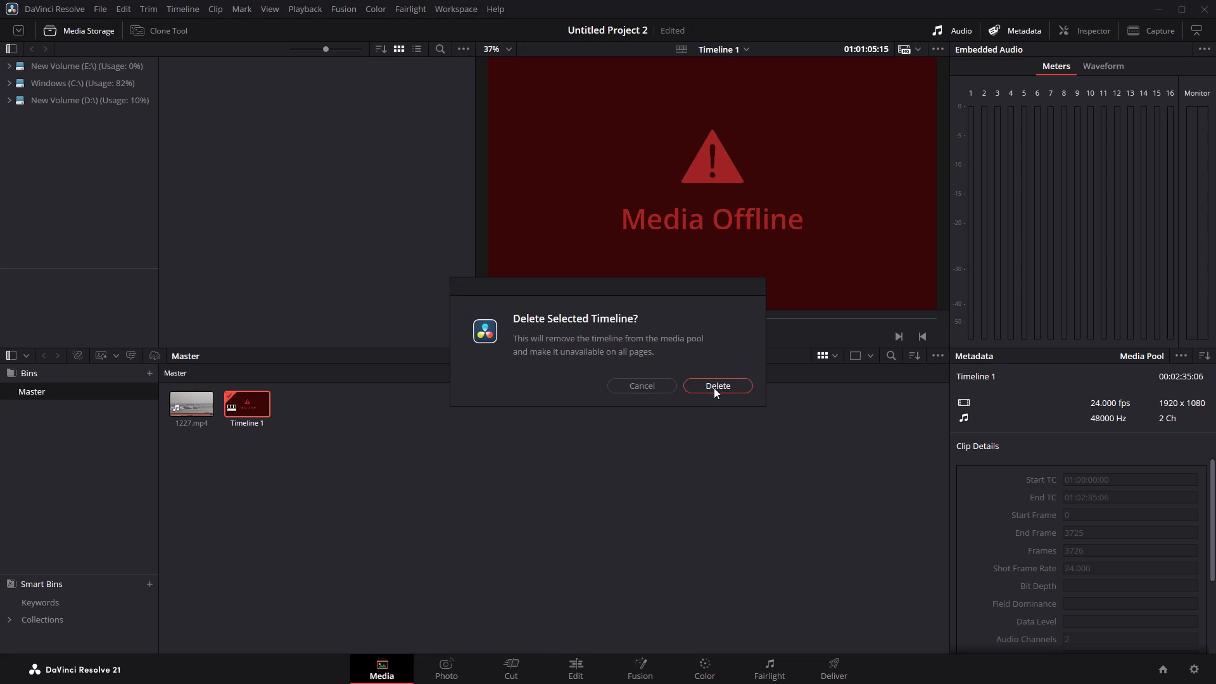
left_click(714, 388)
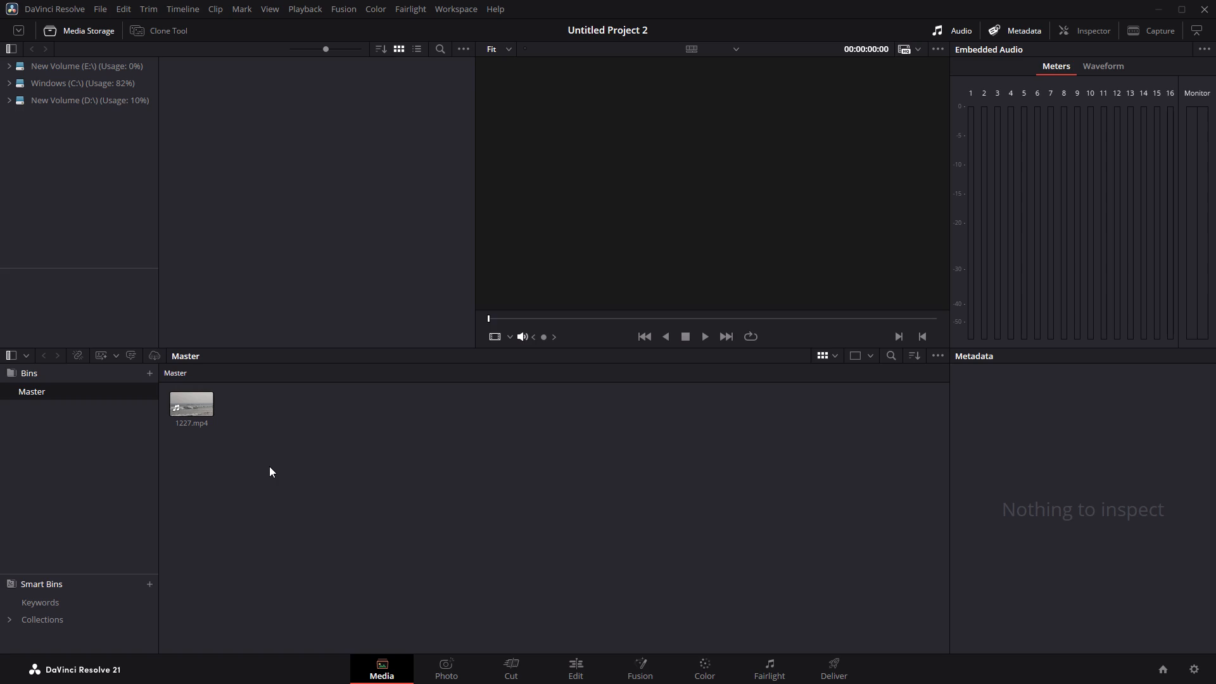
Load the 1227.mp4 clip from the Master bin into the viewer.
double_click(192, 406)
left_click_drag(192, 406, 268, 274)
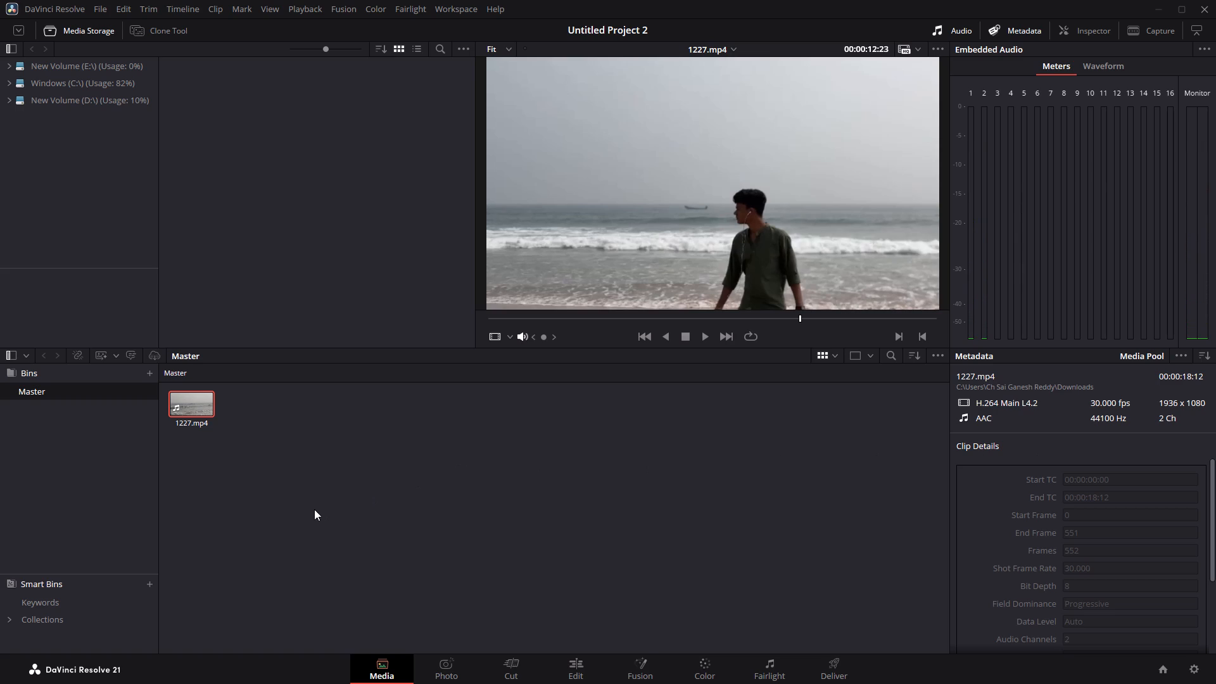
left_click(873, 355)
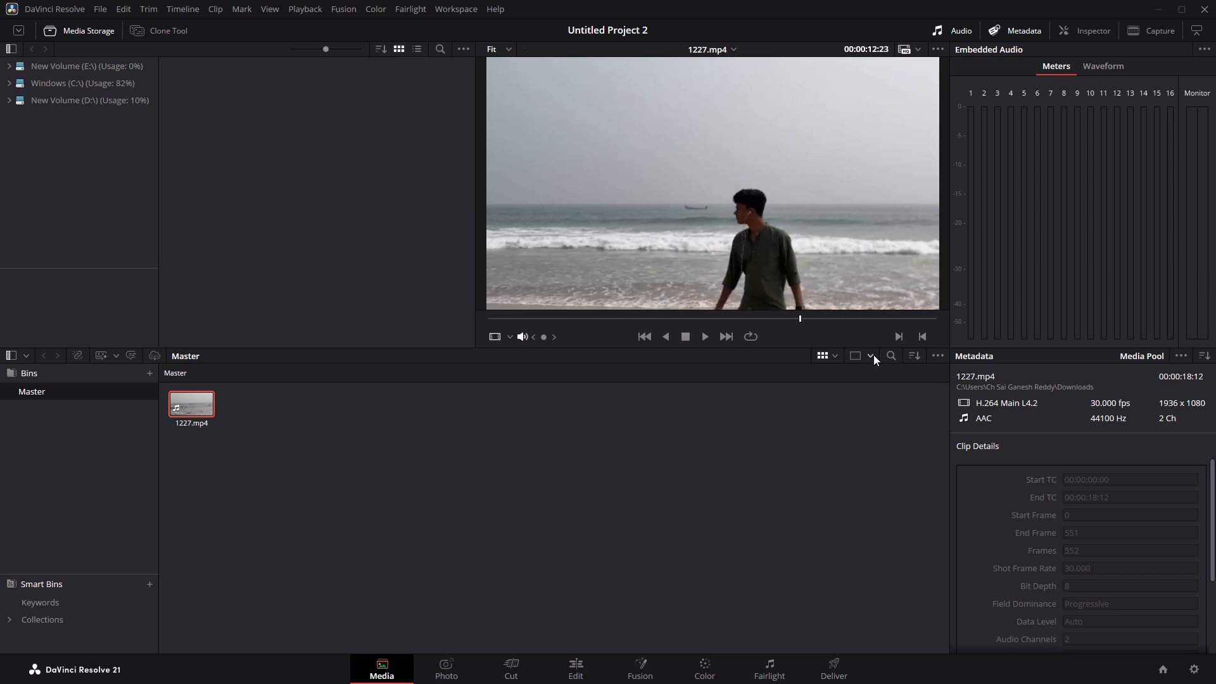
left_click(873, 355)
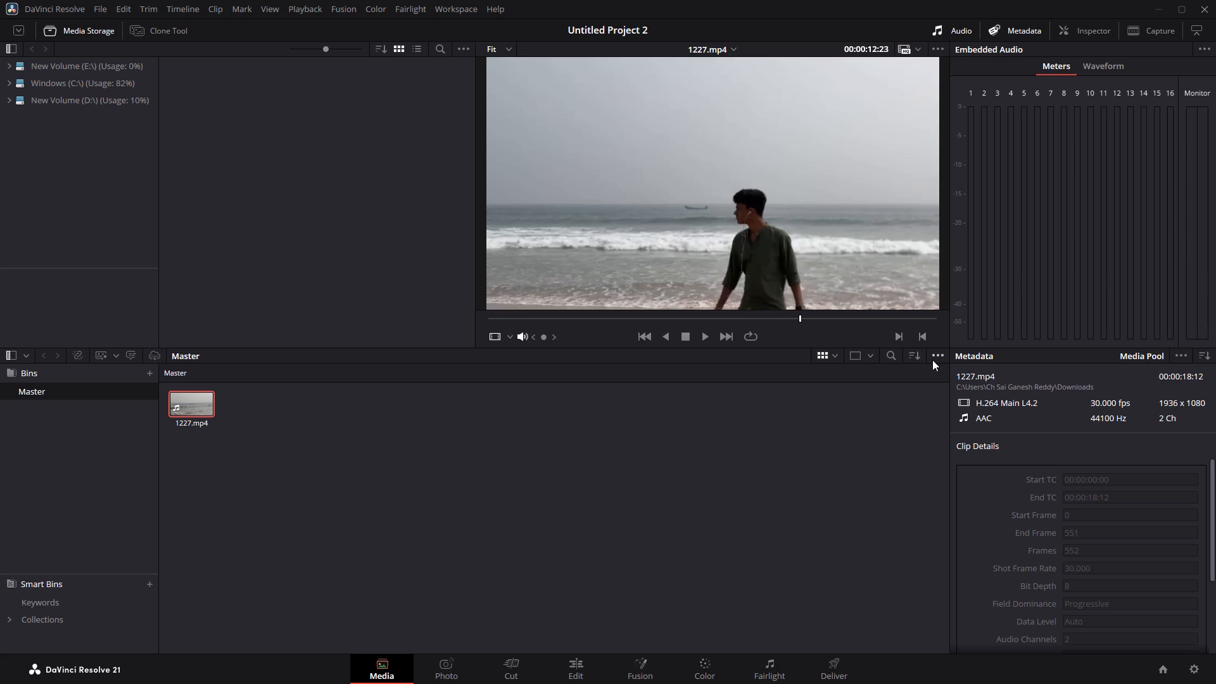
Try to show the import log from the media pool's options.
left_click(939, 359)
left_click(1035, 449)
left_click(941, 357)
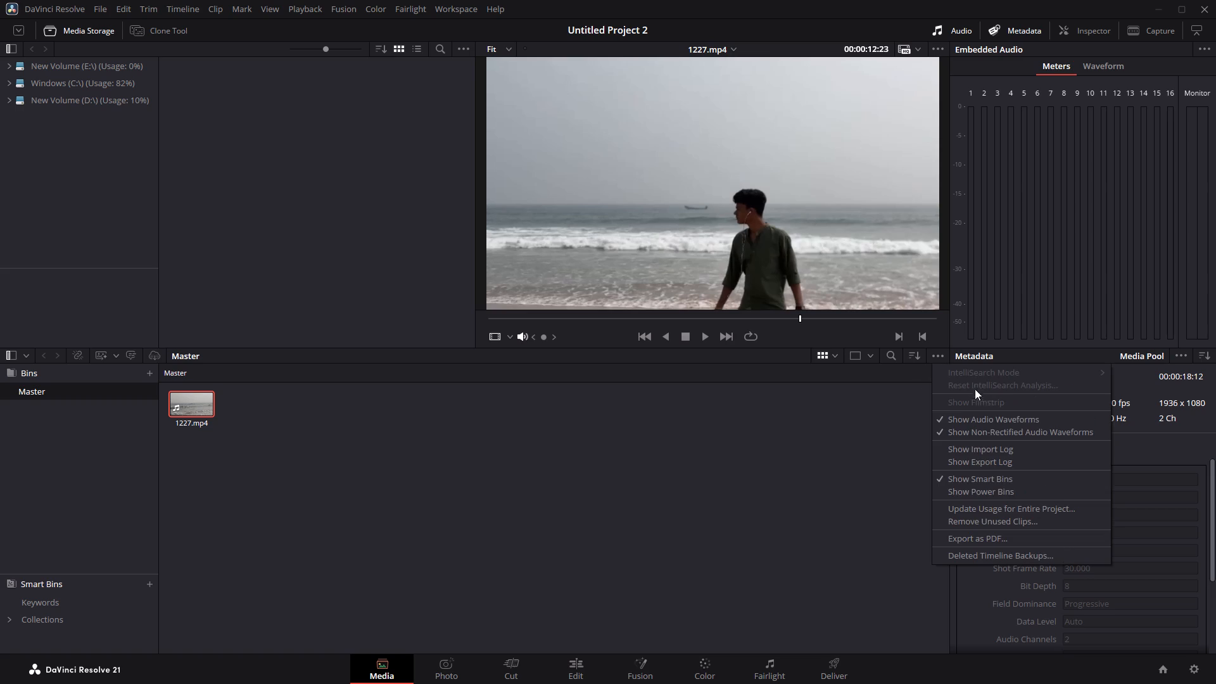
left_click(999, 445)
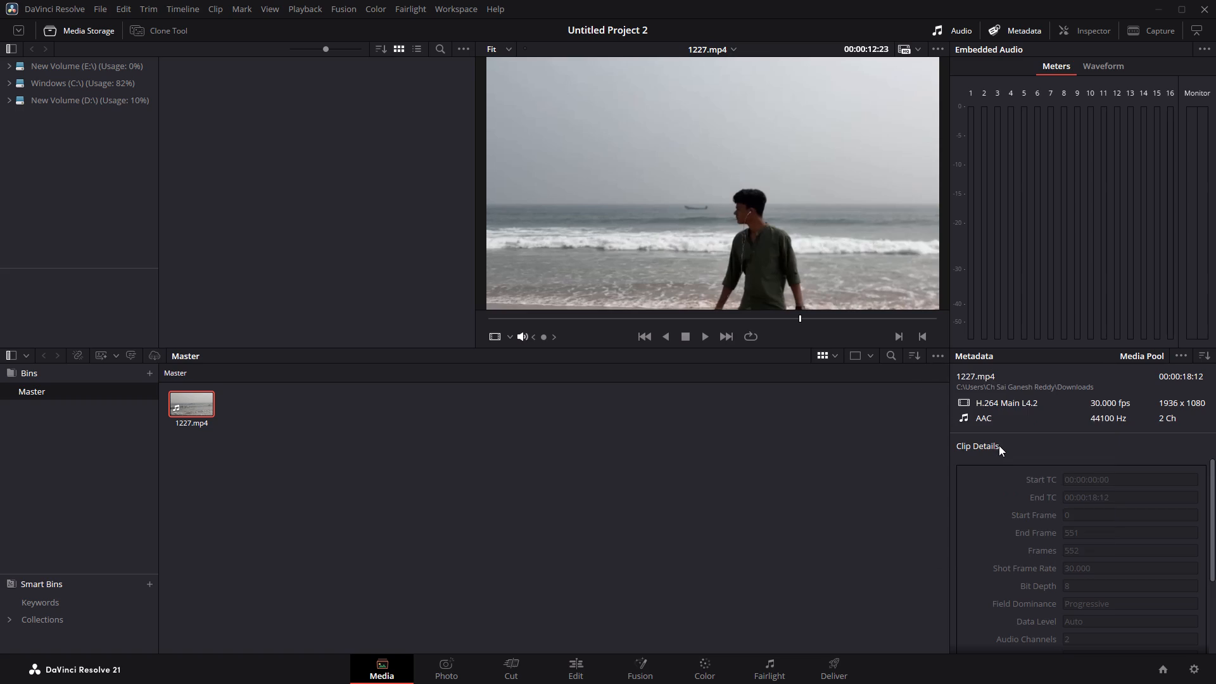
left_click(938, 356)
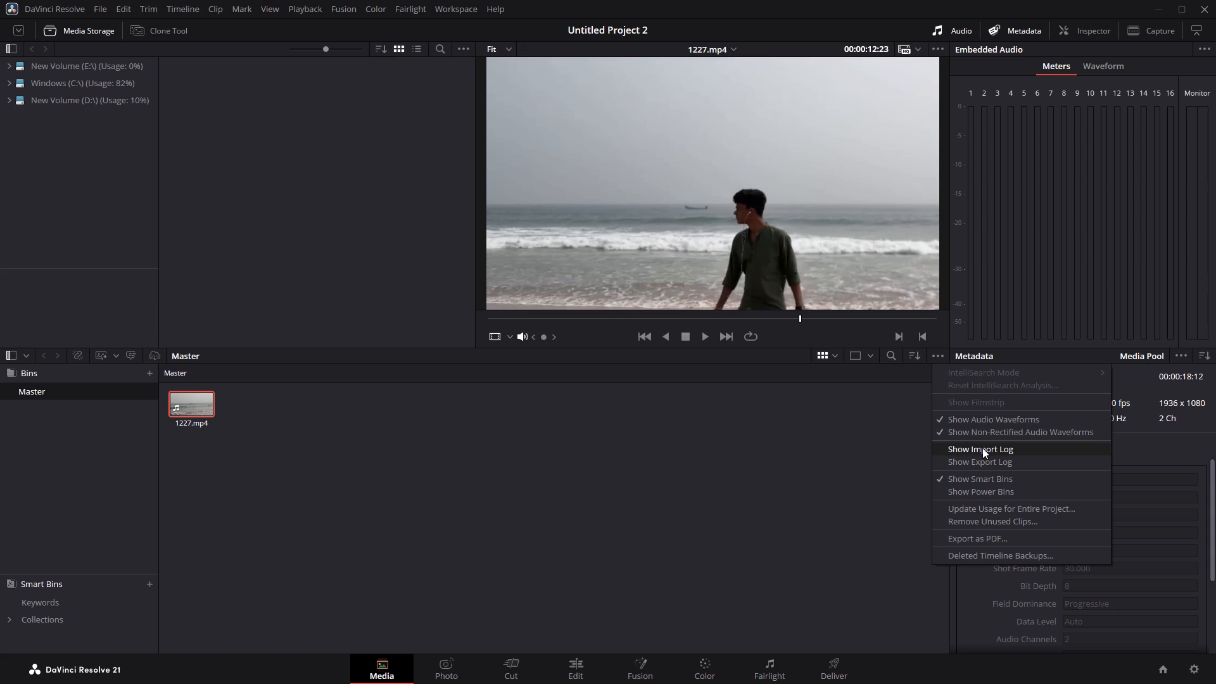
left_click(1018, 451)
left_click(940, 355)
right_click(979, 451)
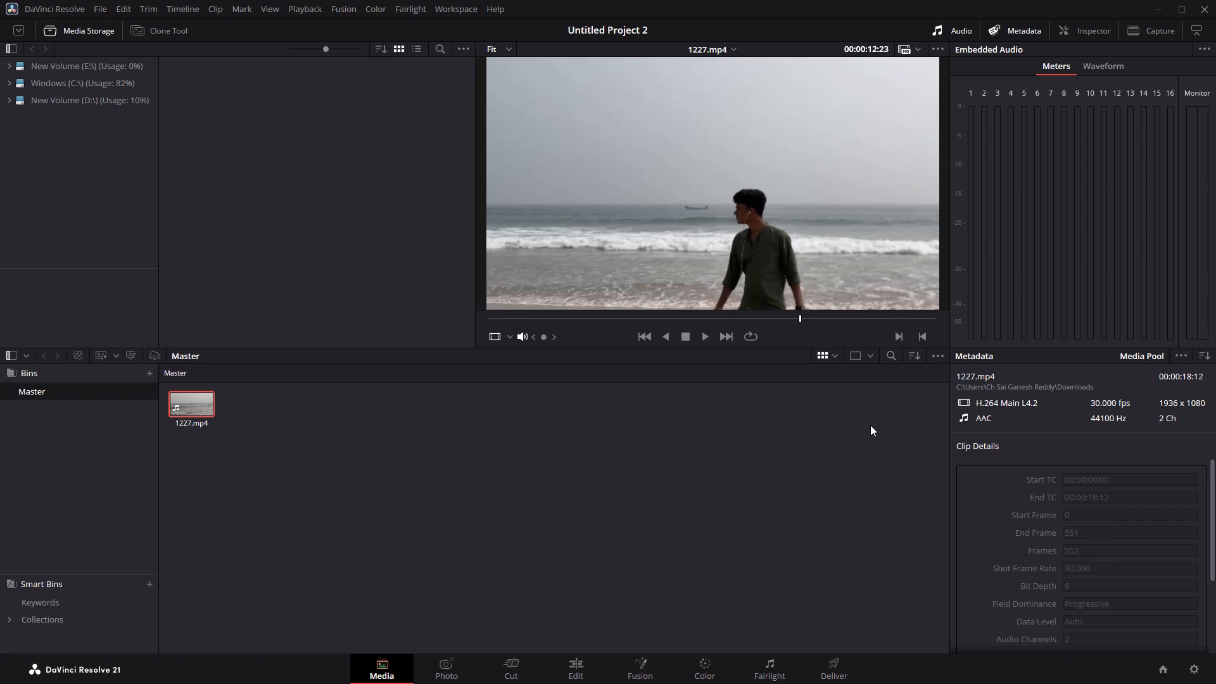
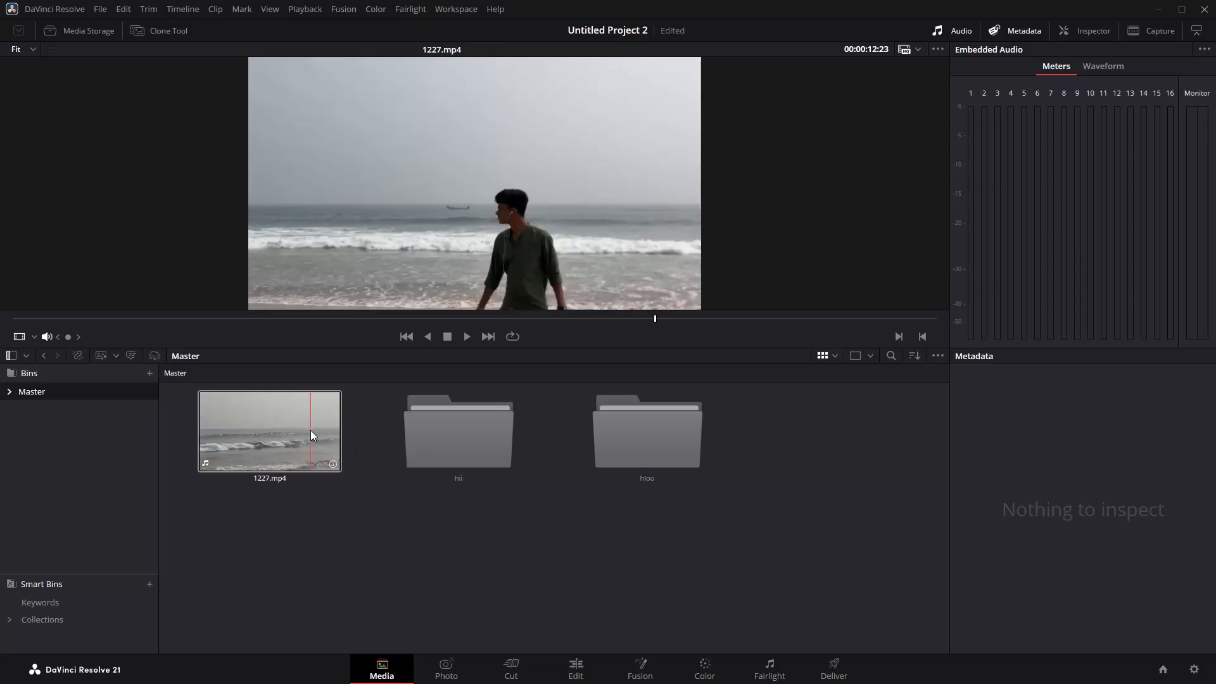
Select the 1227.mp4 clip and hide the embedded audio meters, leaving only the clip's metadata displayed beside the viewer.
left_click(310, 430)
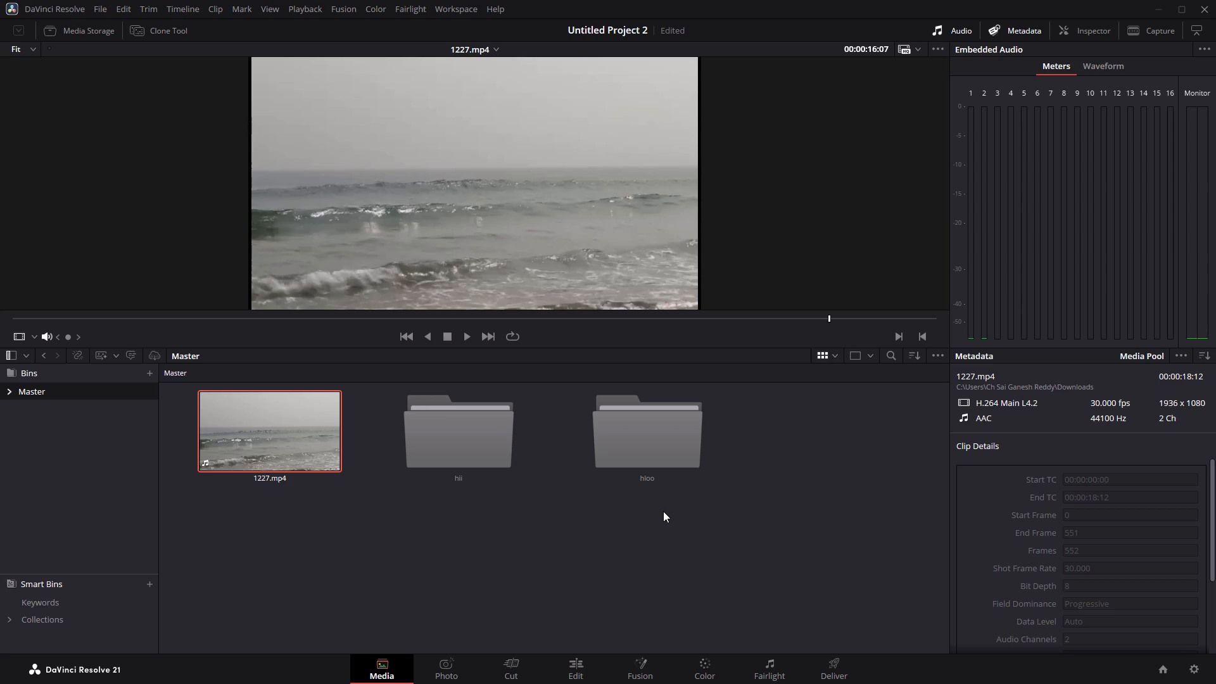
left_click(968, 28)
left_click(1008, 28)
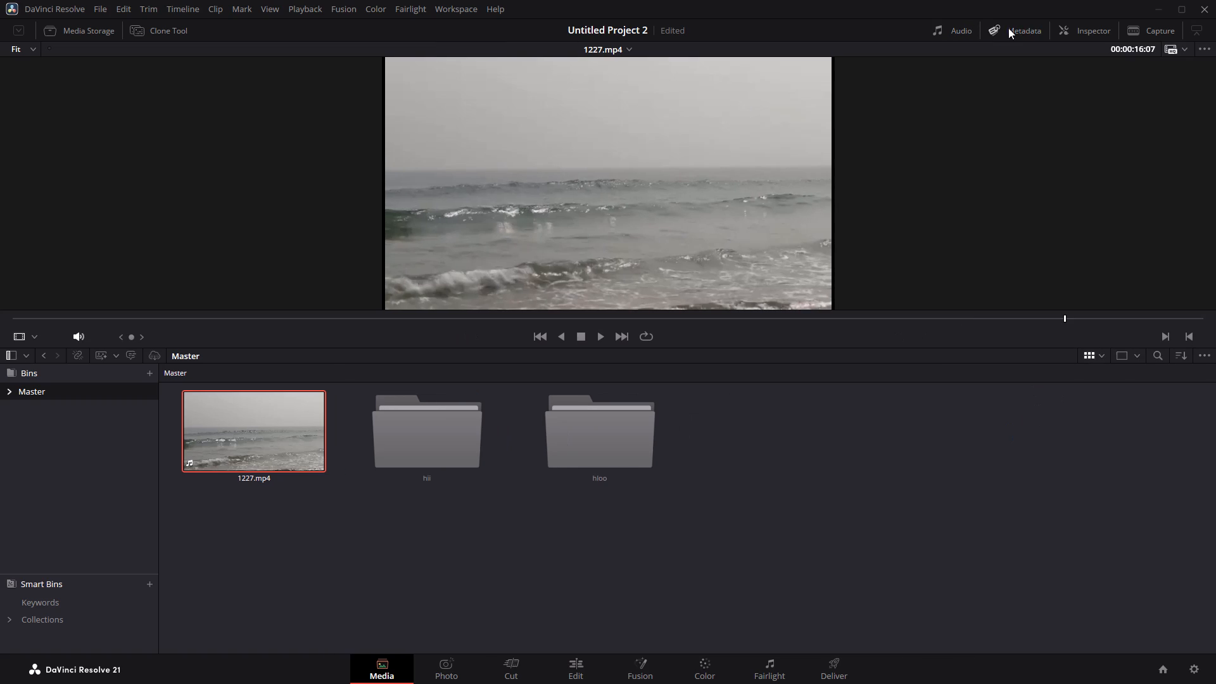
left_click(1008, 28)
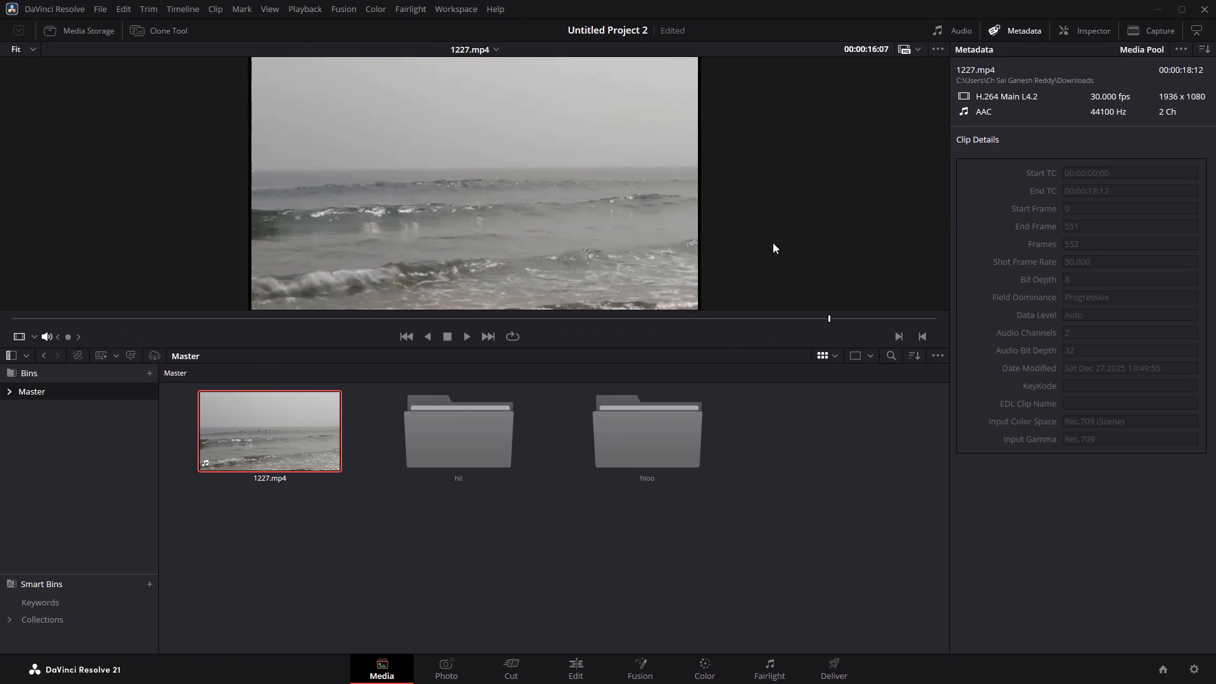
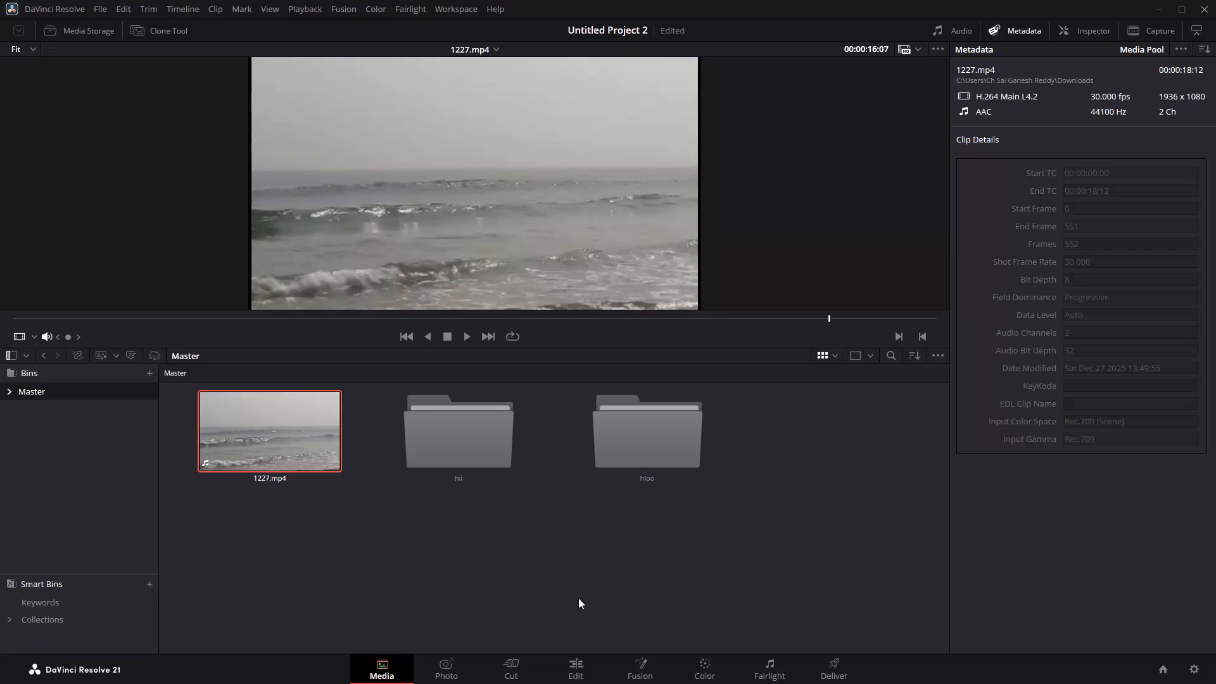
Switch from the Media page to the Edit page of the project.
left_click(584, 673)
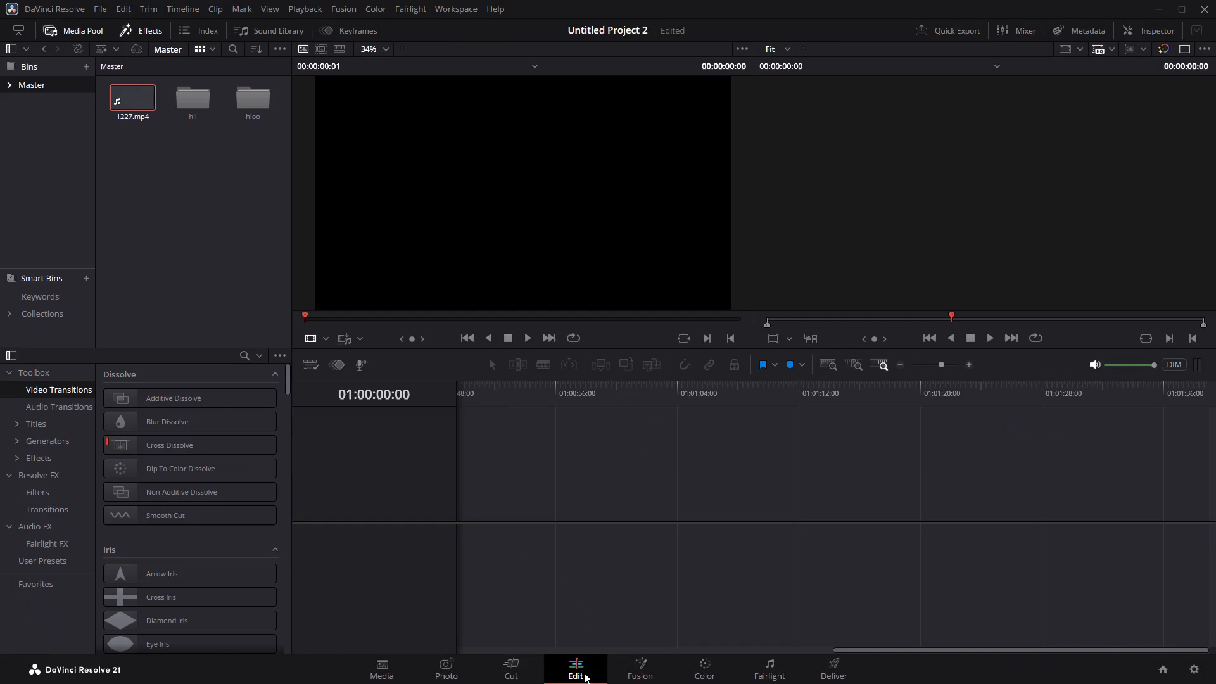
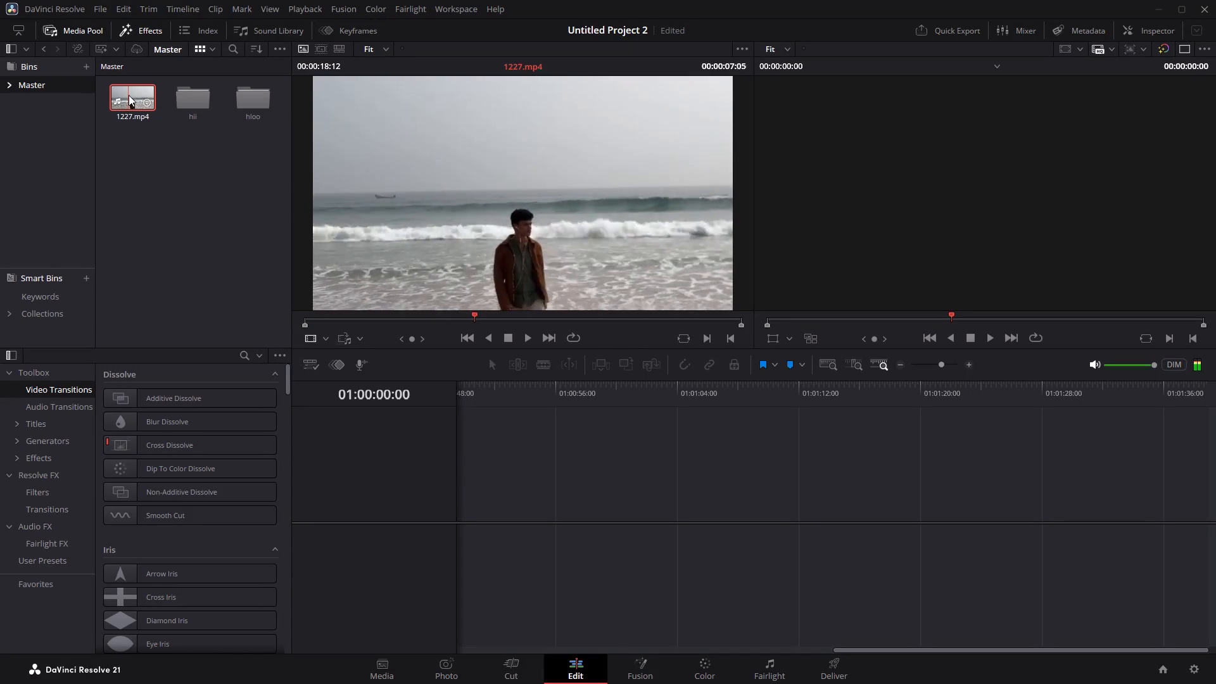
Preview 1227.mp4 in the source viewer up to 00:00:15:27 and place it, video and audio, in the empty timeline area.
left_click_drag(129, 95, 476, 203)
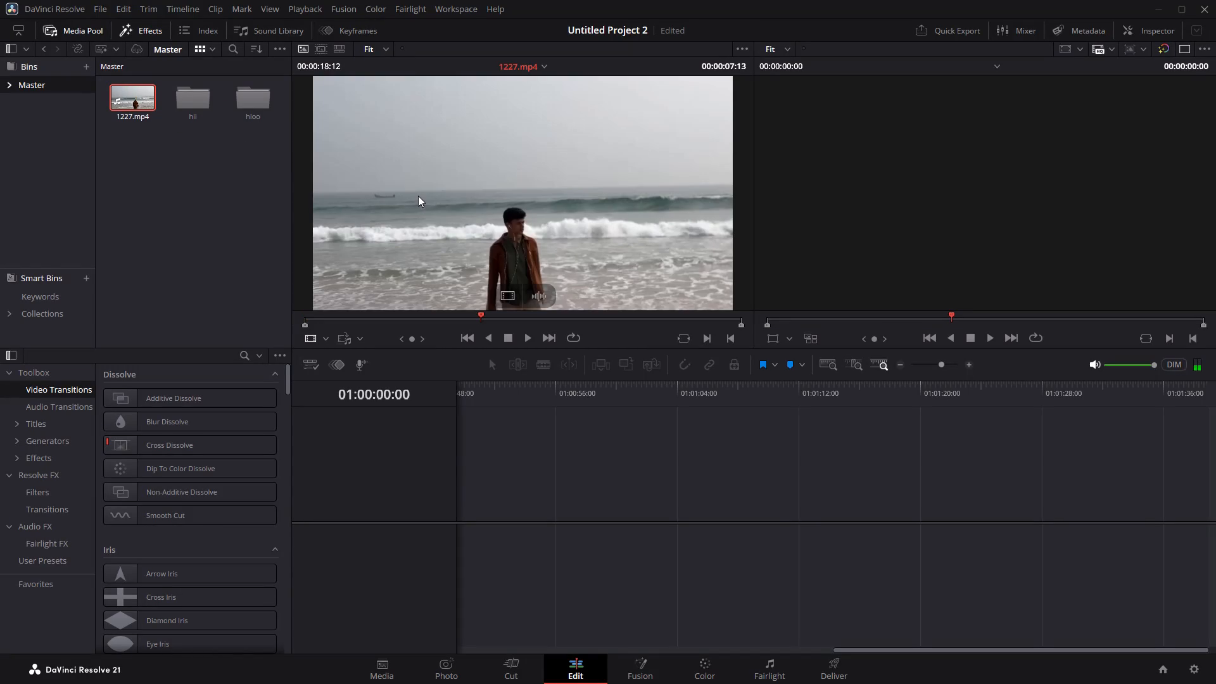
key("space")
key("space")
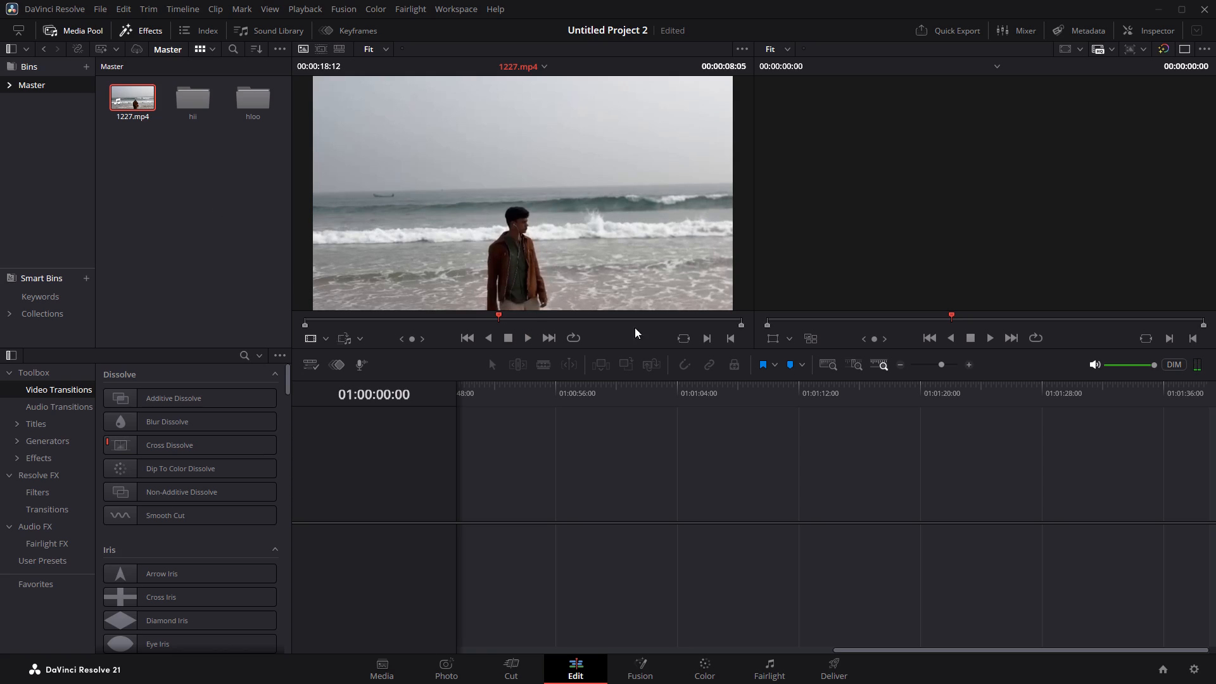
left_click(683, 320)
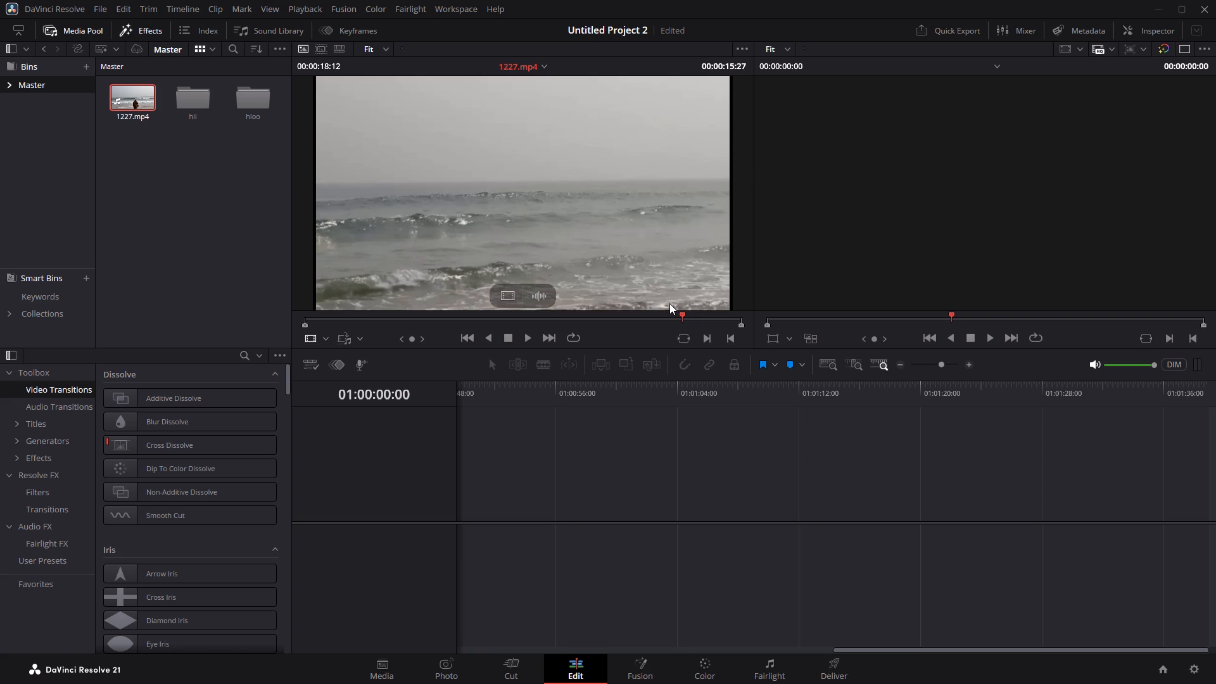
left_click_drag(579, 236, 600, 443)
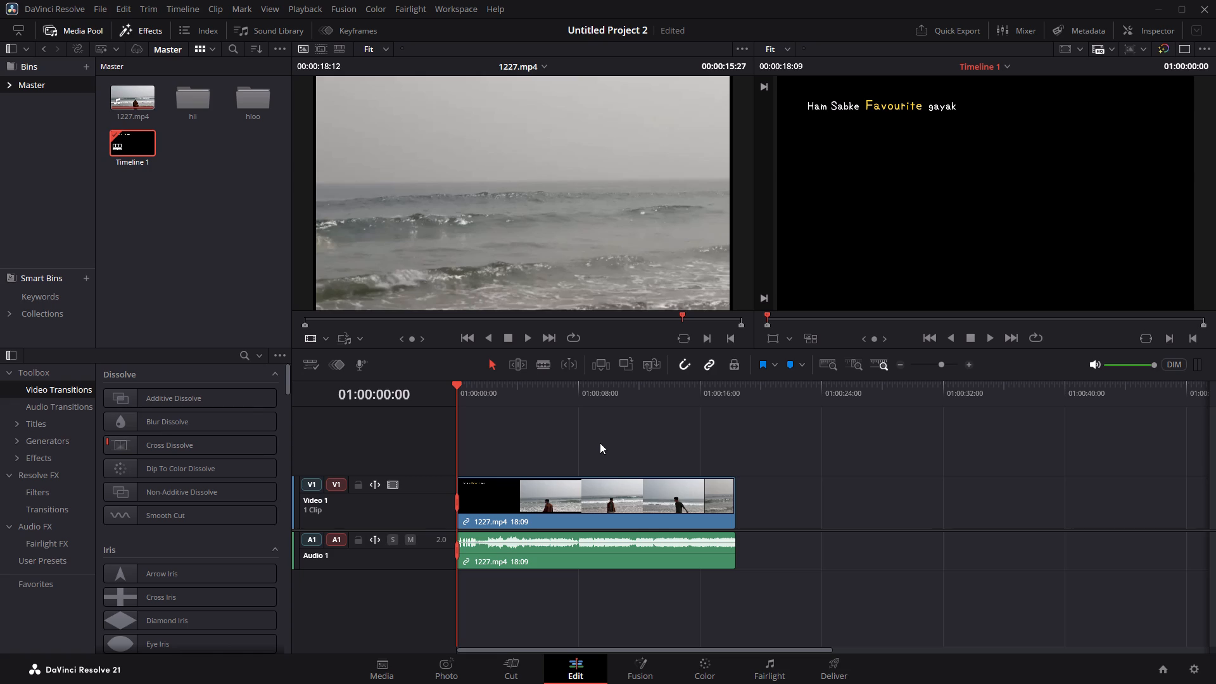
Scrub through the 1227.mp4 clip on the timeline to about 01:00:17:08 and back to the start.
left_click_drag(457, 404, 725, 439)
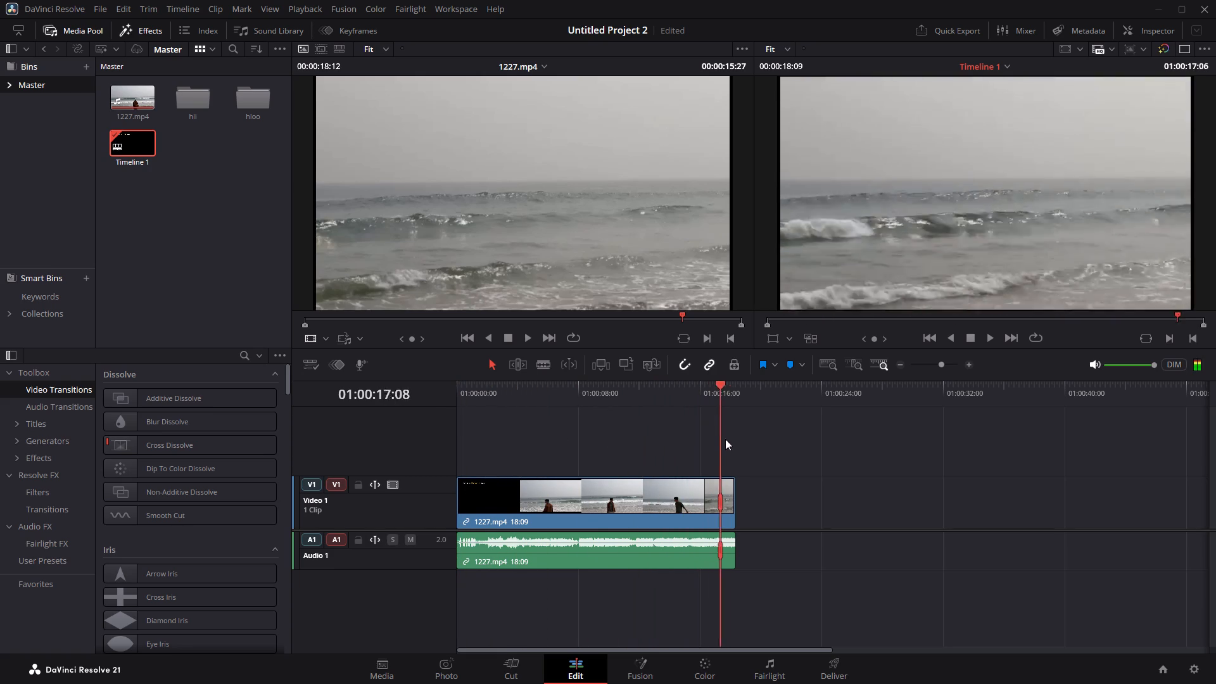
left_click_drag(725, 439, 633, 427)
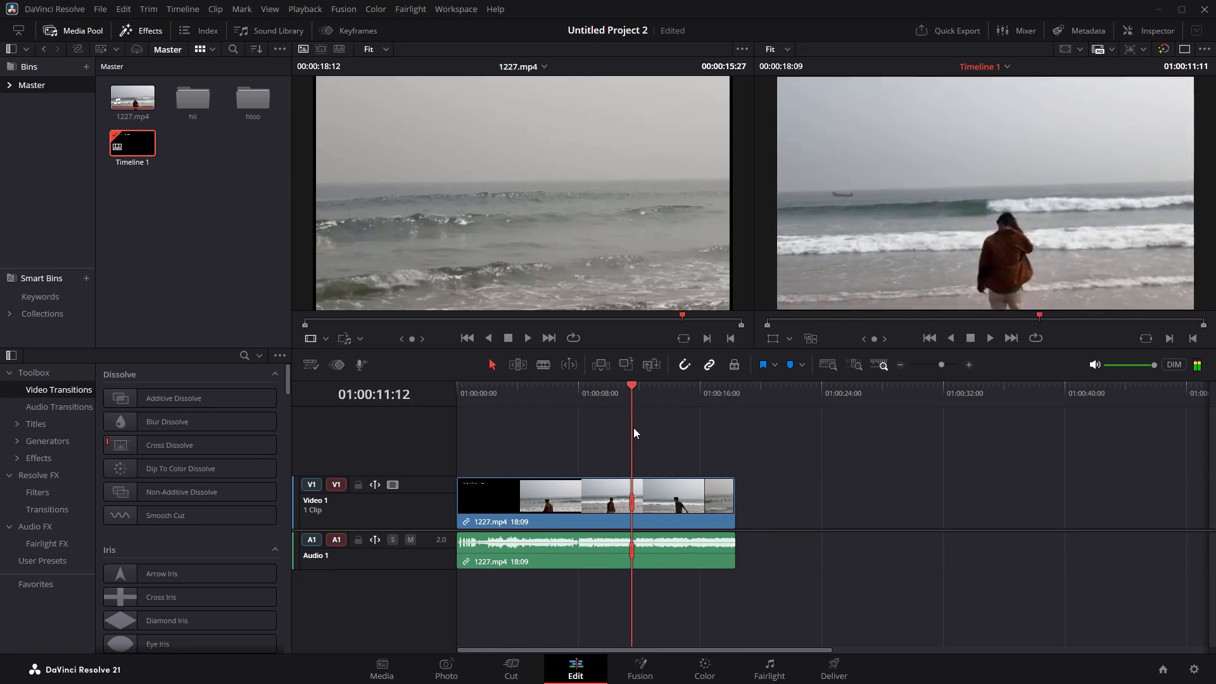
left_click_drag(633, 427, 417, 422)
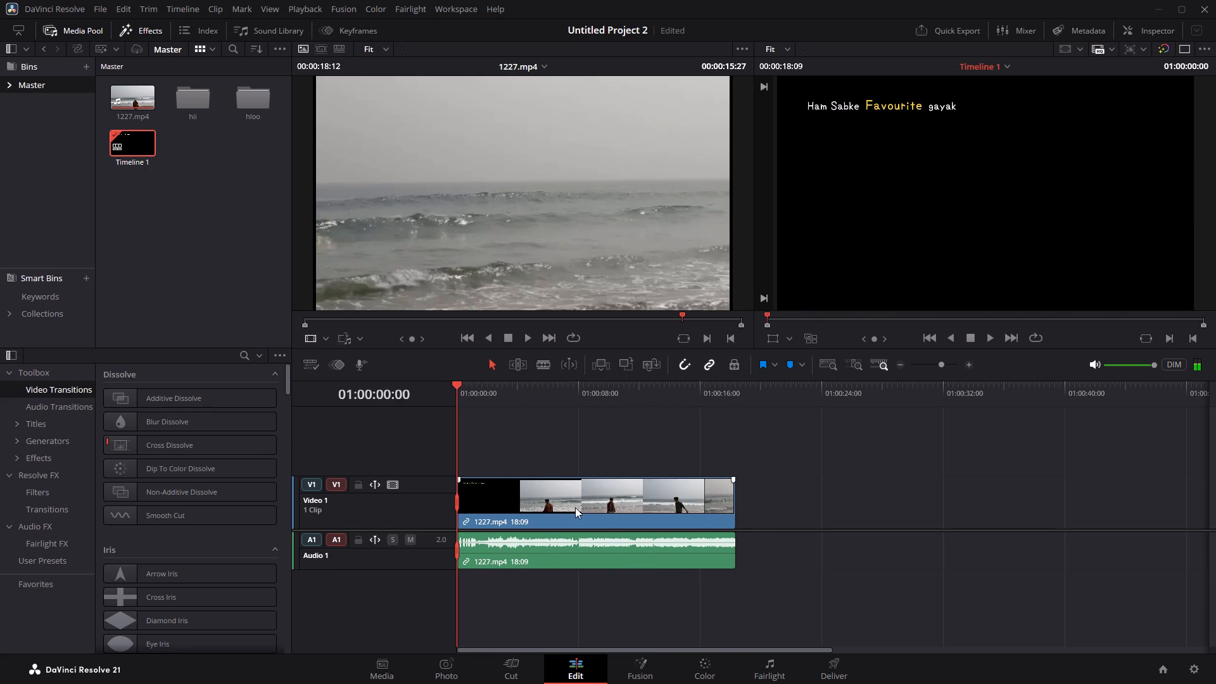
scroll(575, 507, "up", 7, "ctrl")
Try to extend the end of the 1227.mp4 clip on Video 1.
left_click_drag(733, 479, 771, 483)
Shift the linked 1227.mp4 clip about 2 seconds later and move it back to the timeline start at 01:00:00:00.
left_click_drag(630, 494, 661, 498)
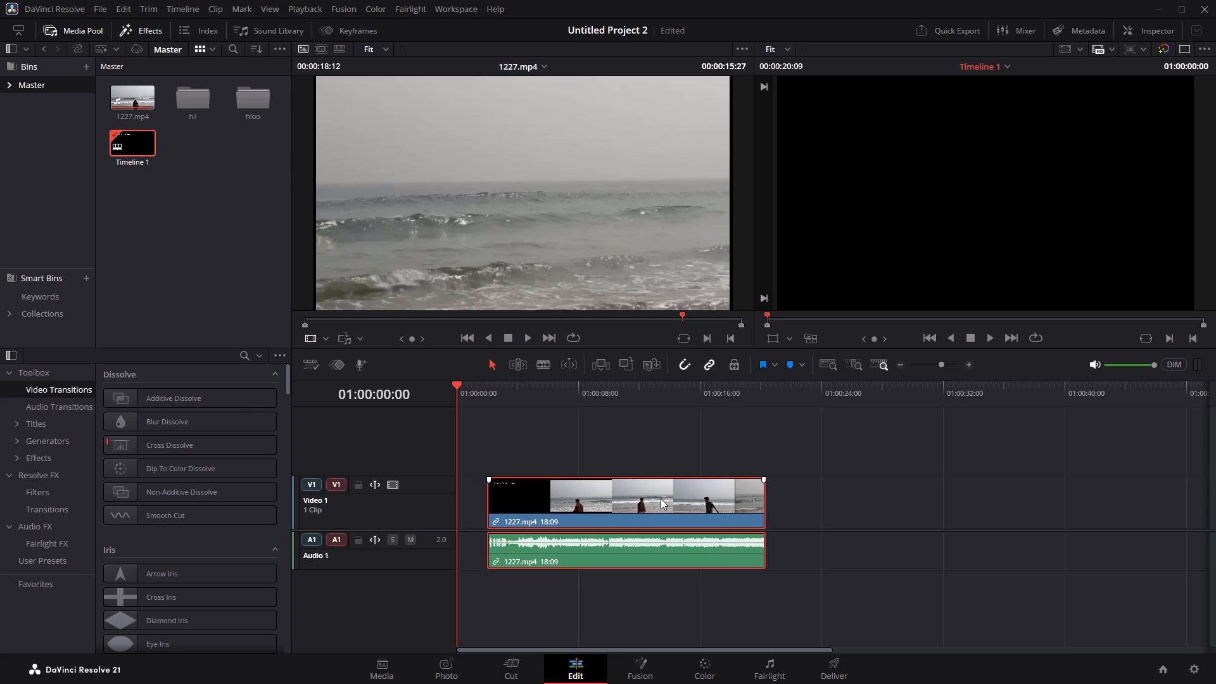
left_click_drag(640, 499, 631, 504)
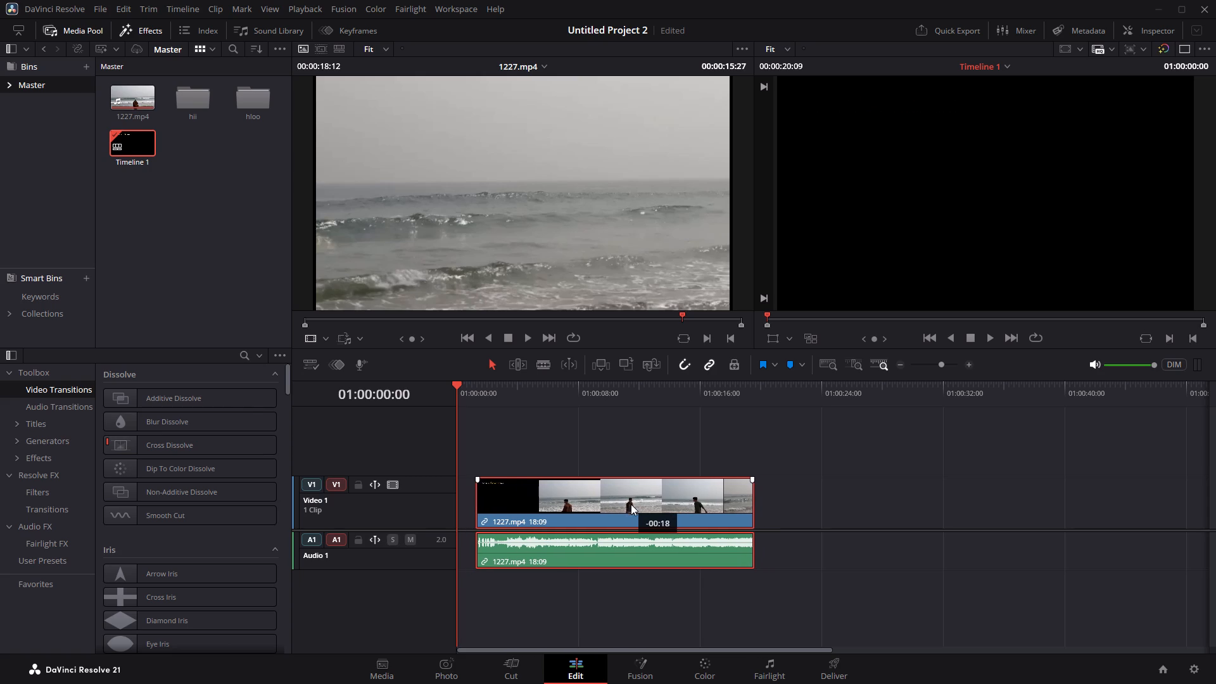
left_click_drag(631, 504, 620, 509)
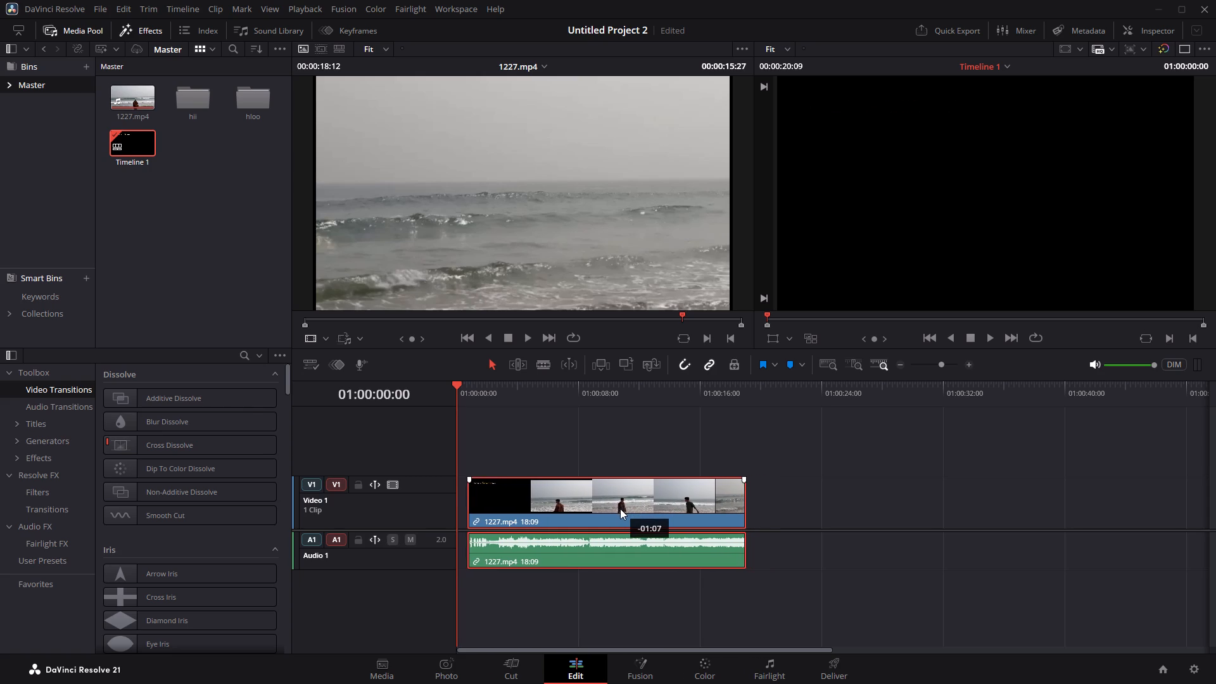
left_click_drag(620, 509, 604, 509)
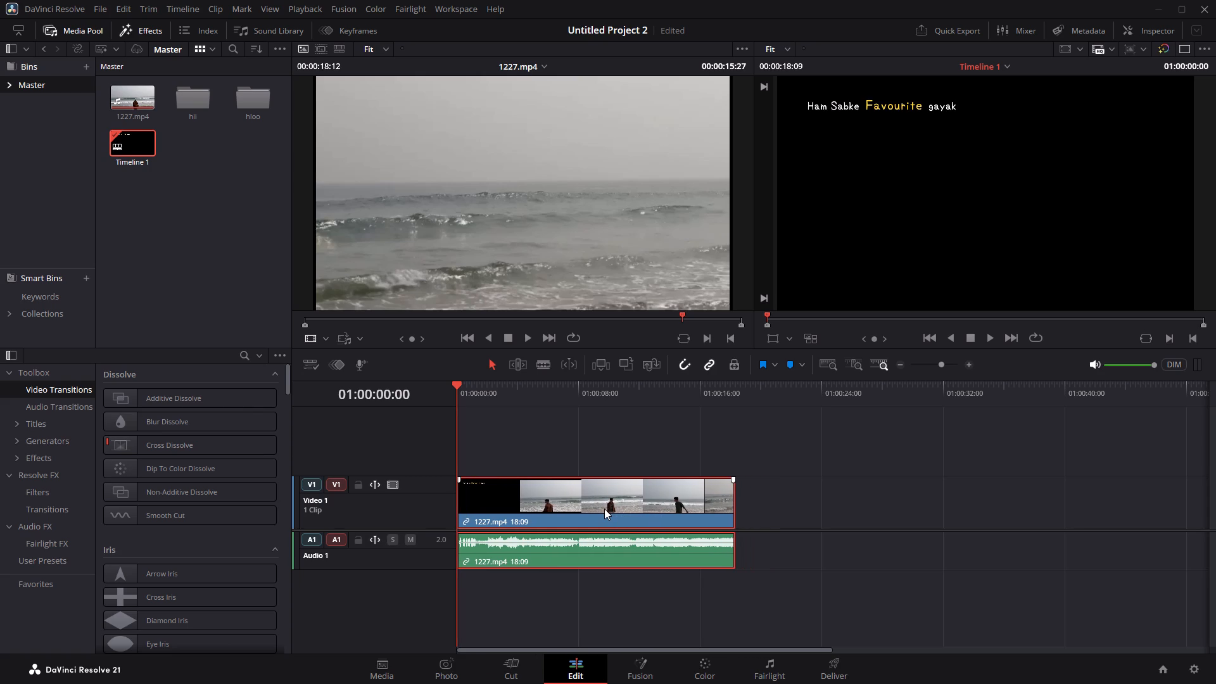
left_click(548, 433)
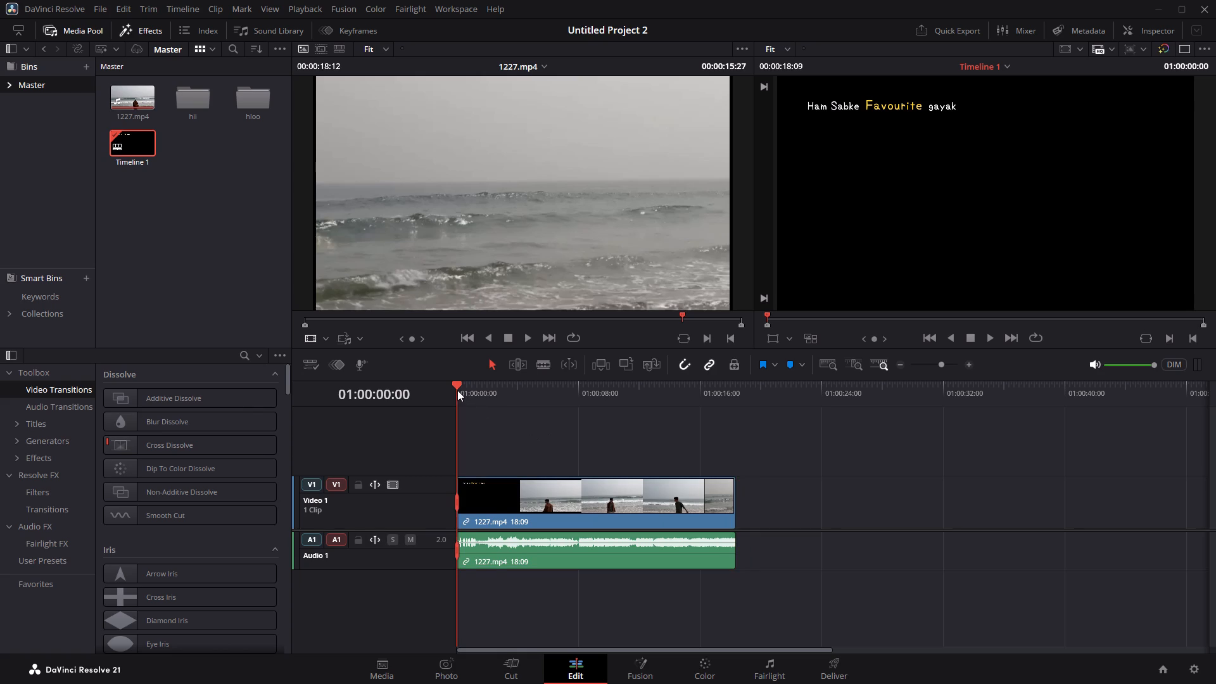
Scrub the timeline playhead through the clip to 01:00:06:09.
left_click_drag(457, 390, 494, 400)
left_click(535, 389)
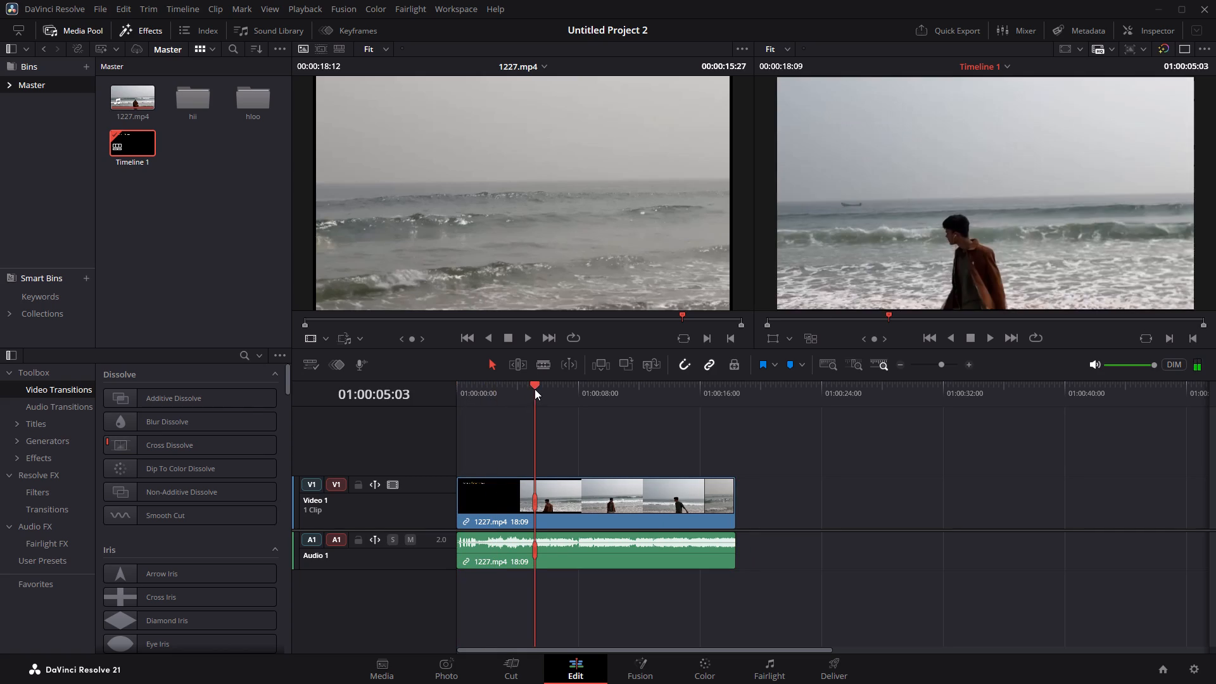
left_click(554, 389)
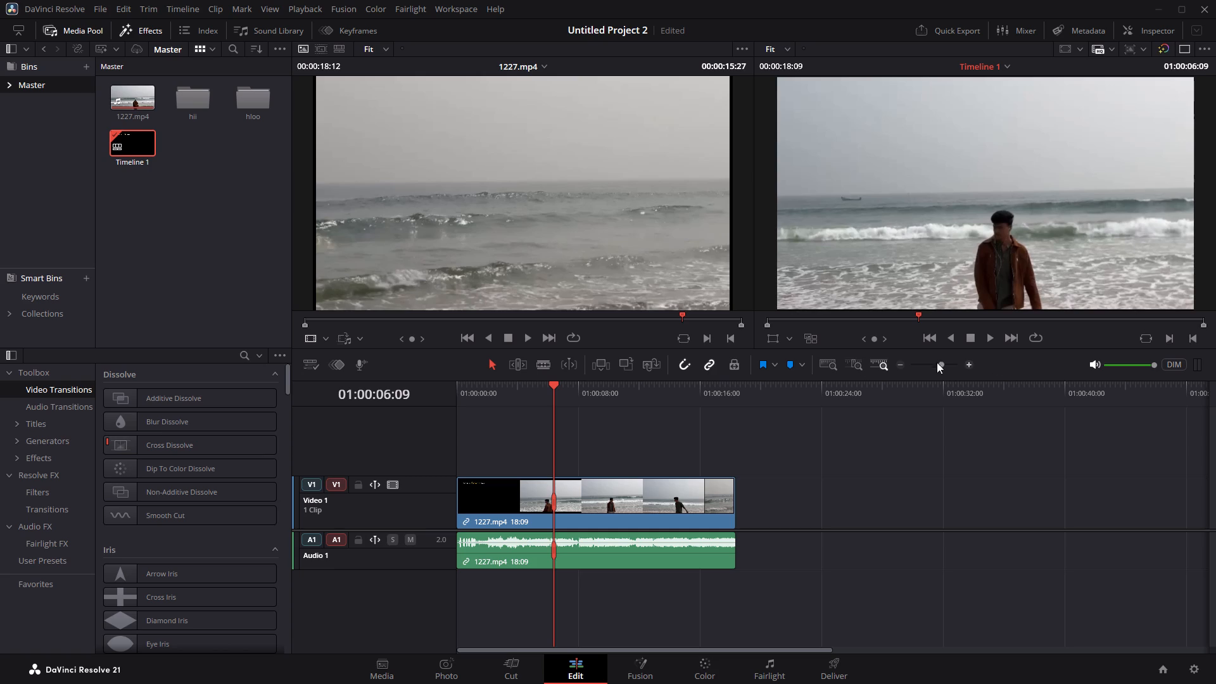
Magnify the timeline, raise the divider between video and audio tracks, and make the Audio 1 track taller for a larger waveform.
left_click(972, 364)
left_click(972, 364)
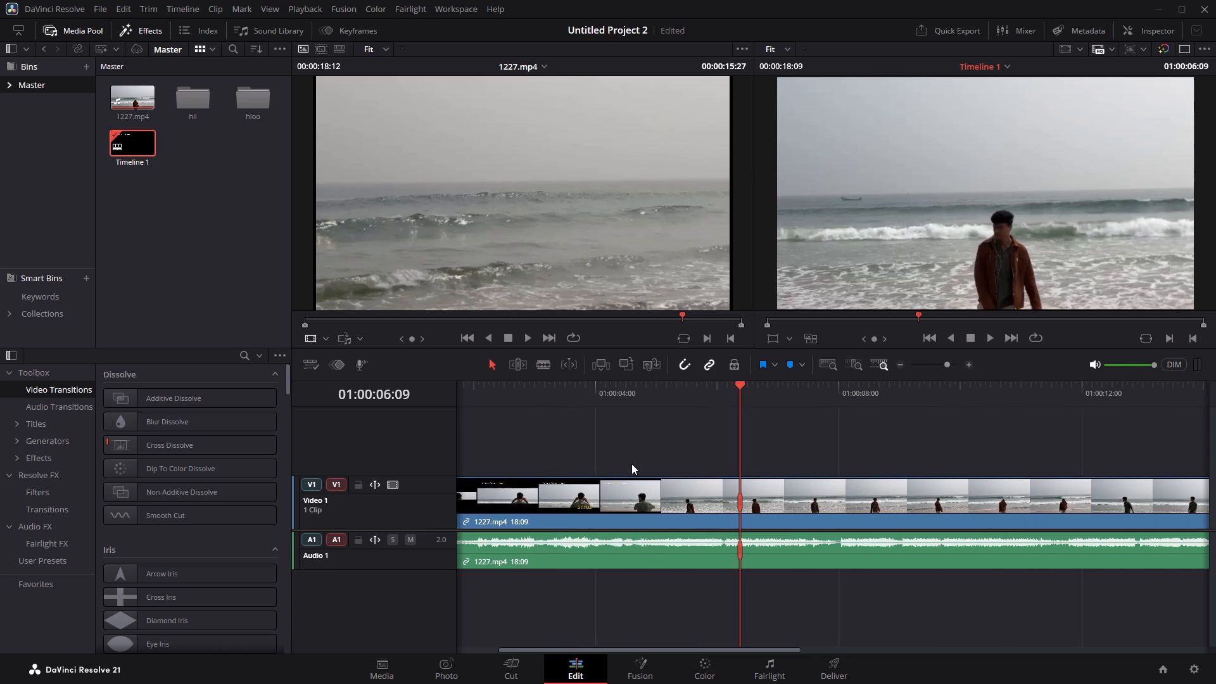
scroll(631, 464, "right", 4)
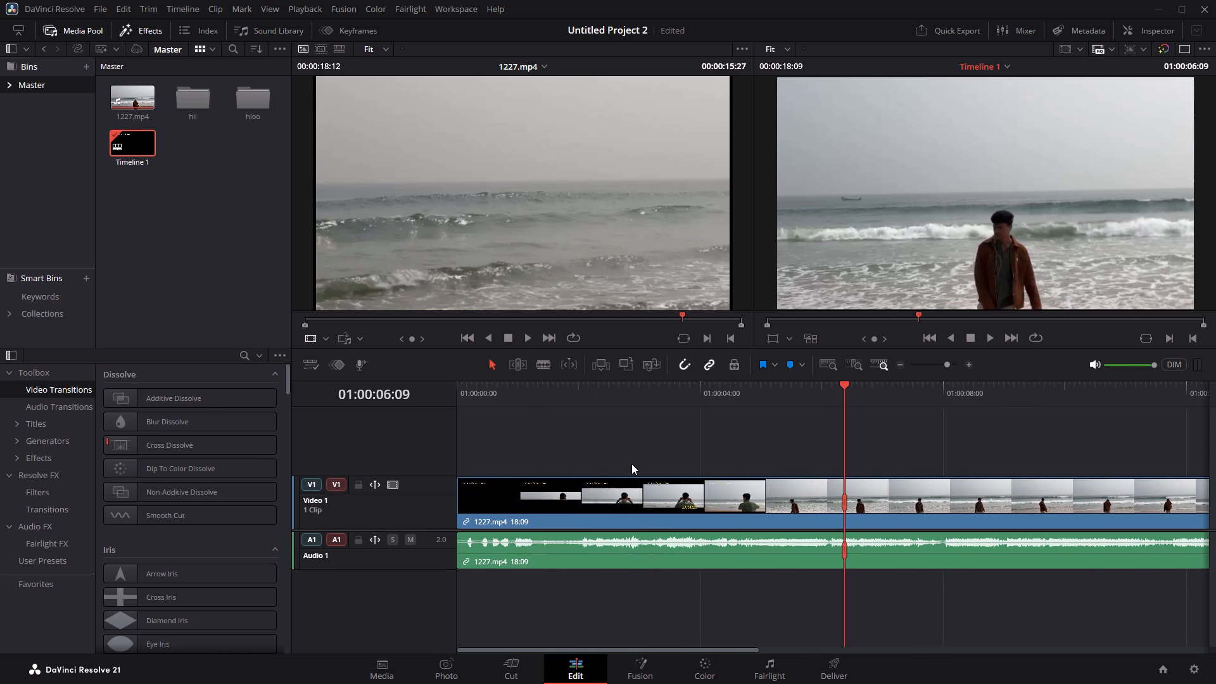
left_click_drag(437, 509, 441, 477)
left_click_drag(441, 477, 431, 530)
left_click_drag(431, 530, 441, 486)
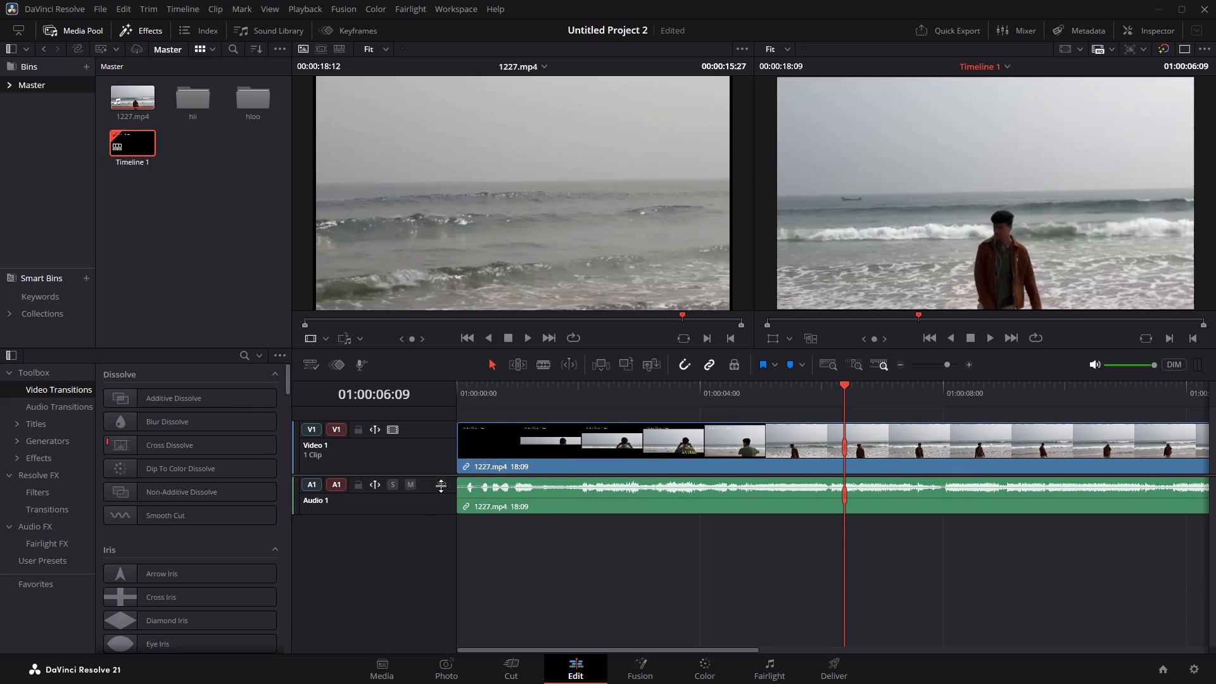
left_click_drag(441, 486, 440, 494)
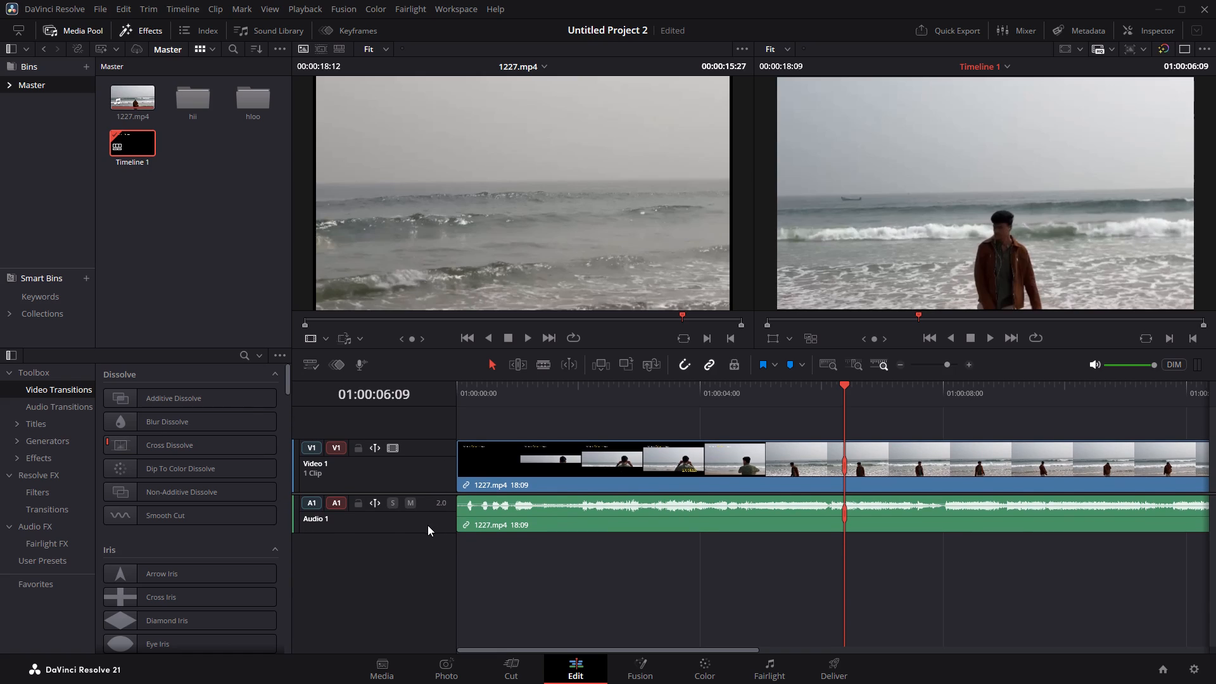
left_click_drag(424, 530, 424, 645)
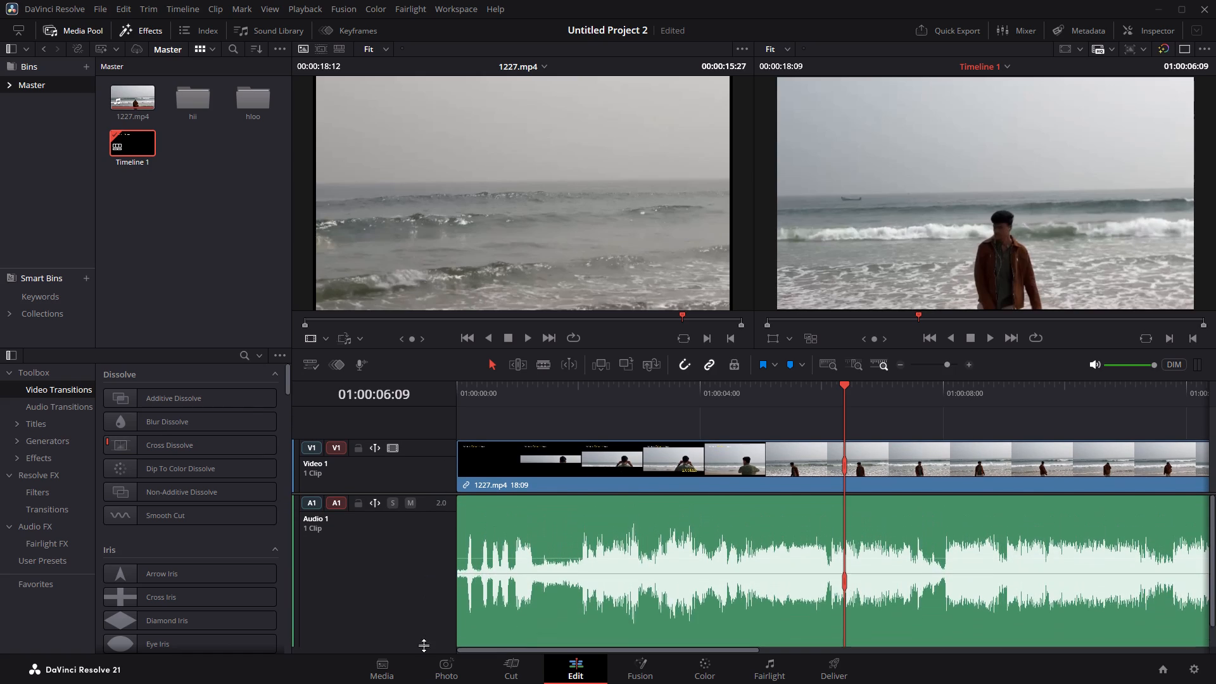
left_click_drag(424, 645, 429, 610)
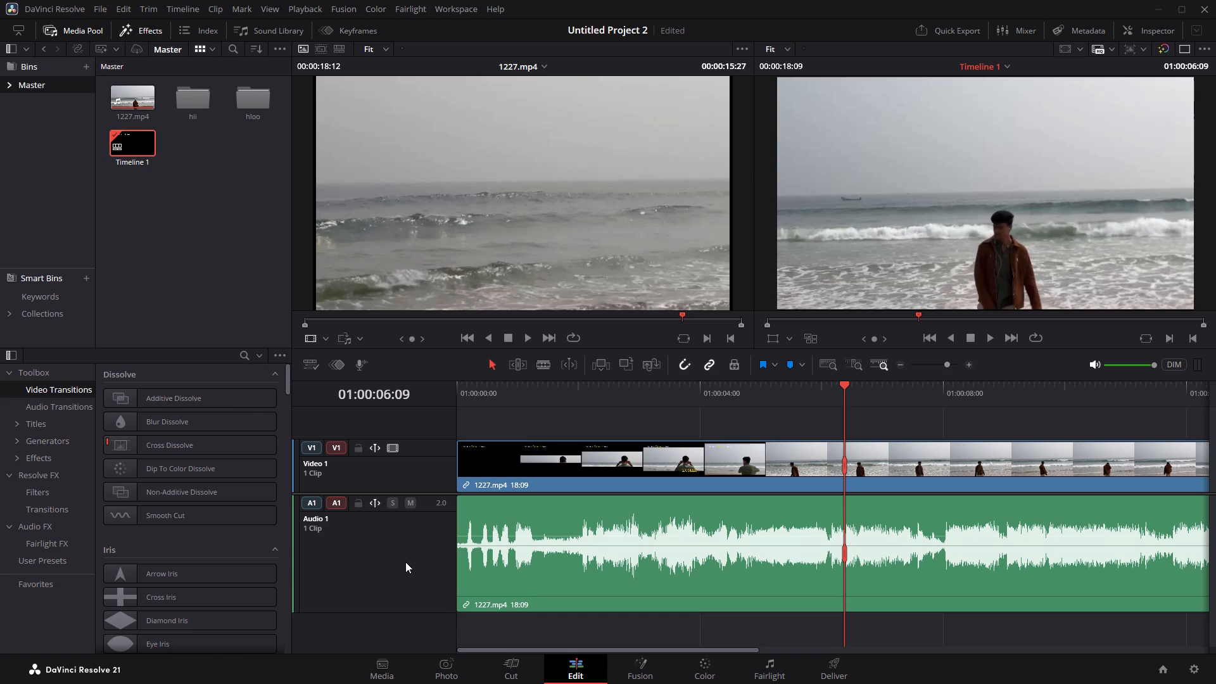
Return the timeline playhead to 01:00:00:00 and play 1227.mp4 in the source viewer up to 00:00:16:13.
left_click_drag(502, 389, 450, 391)
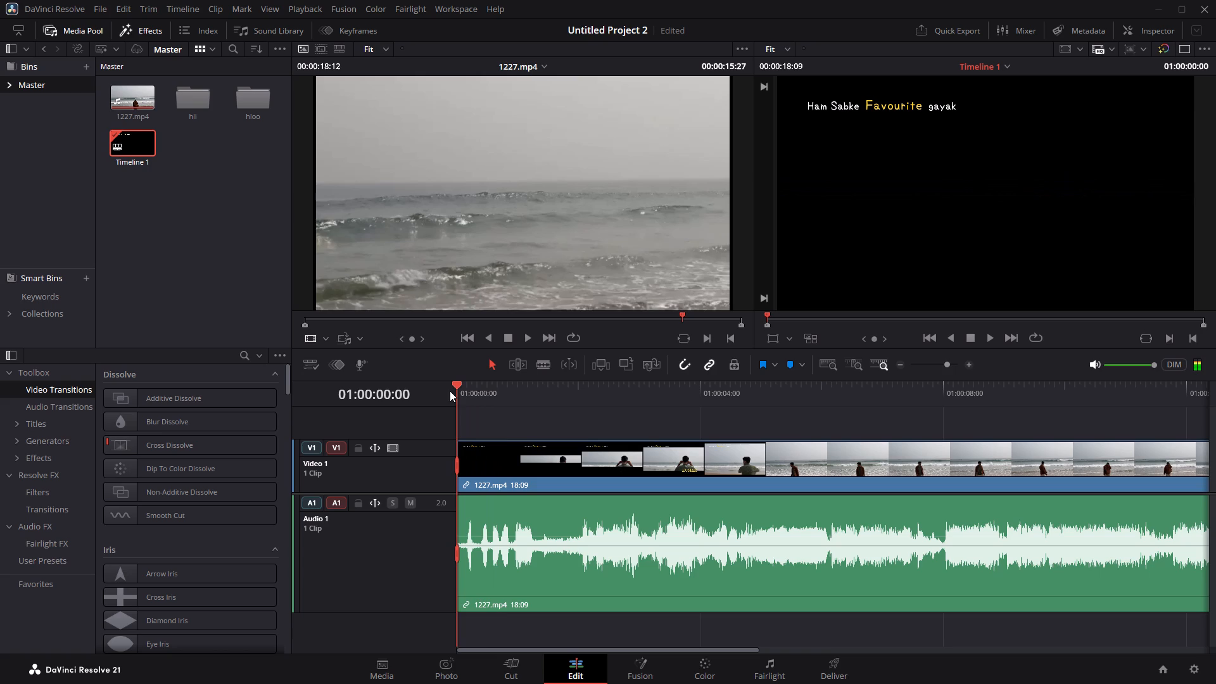
left_click_drag(450, 391, 448, 391)
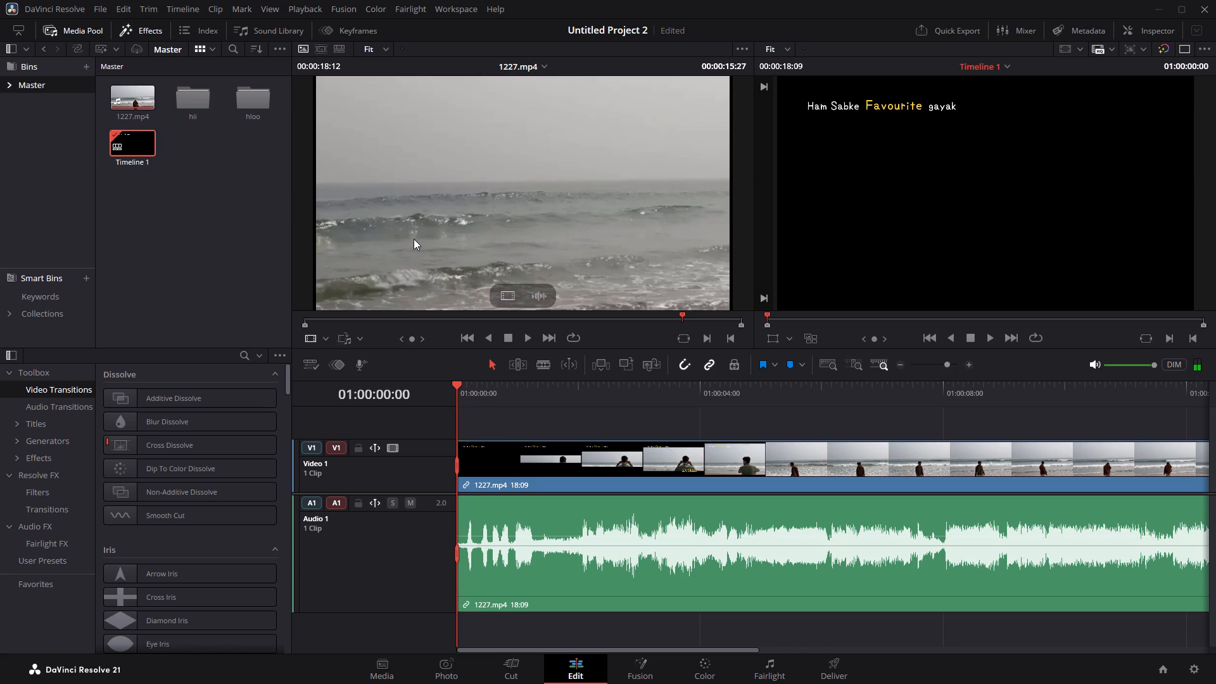
left_click(414, 239)
key("space")
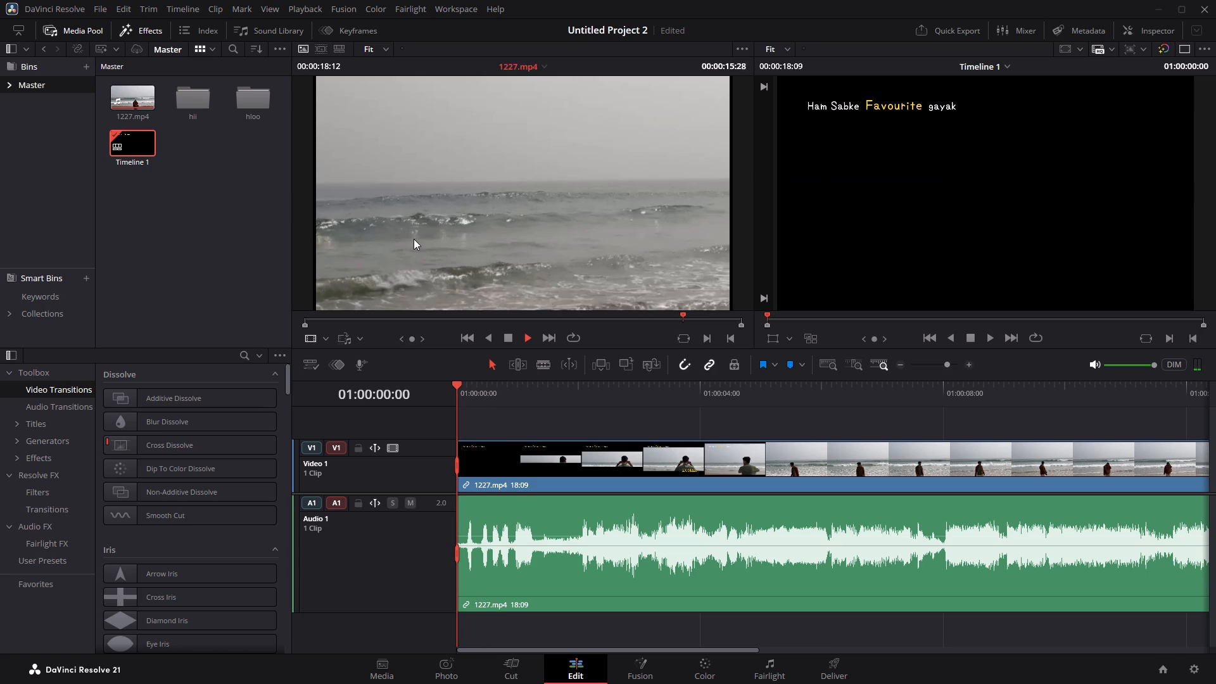
key("space")
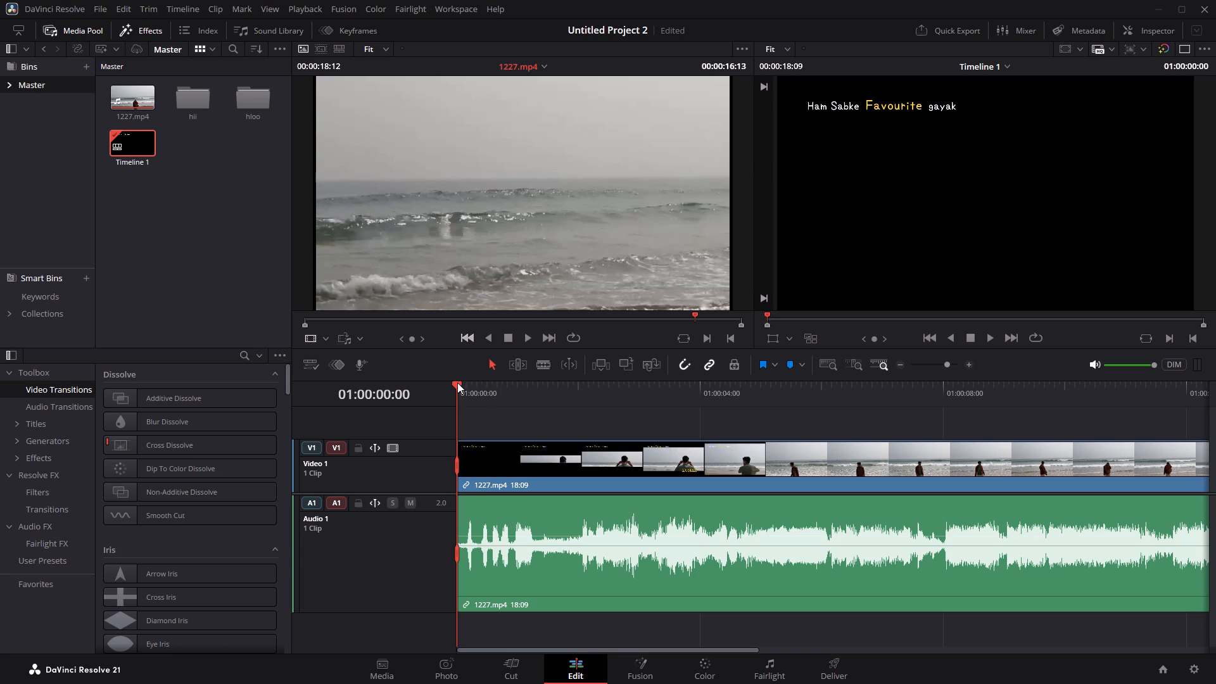
Move the timeline playhead to 01:00:04:11, at the end of the title intro.
left_click_drag(457, 383, 589, 405)
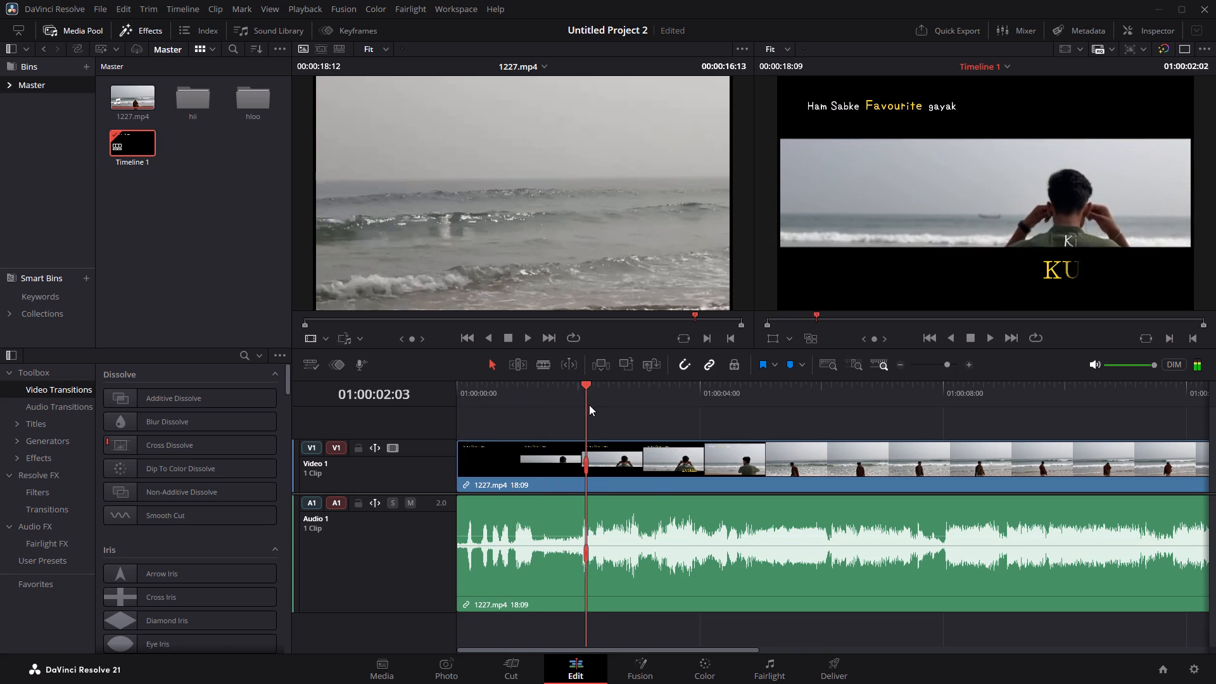
left_click_drag(589, 405, 728, 426)
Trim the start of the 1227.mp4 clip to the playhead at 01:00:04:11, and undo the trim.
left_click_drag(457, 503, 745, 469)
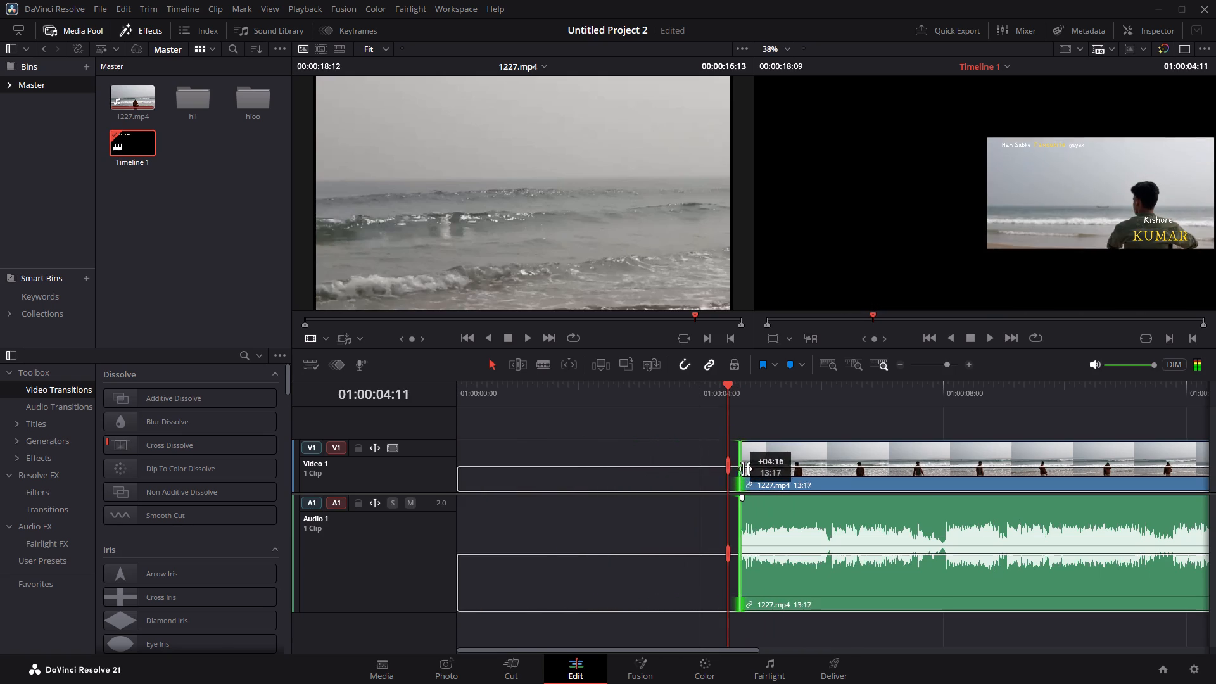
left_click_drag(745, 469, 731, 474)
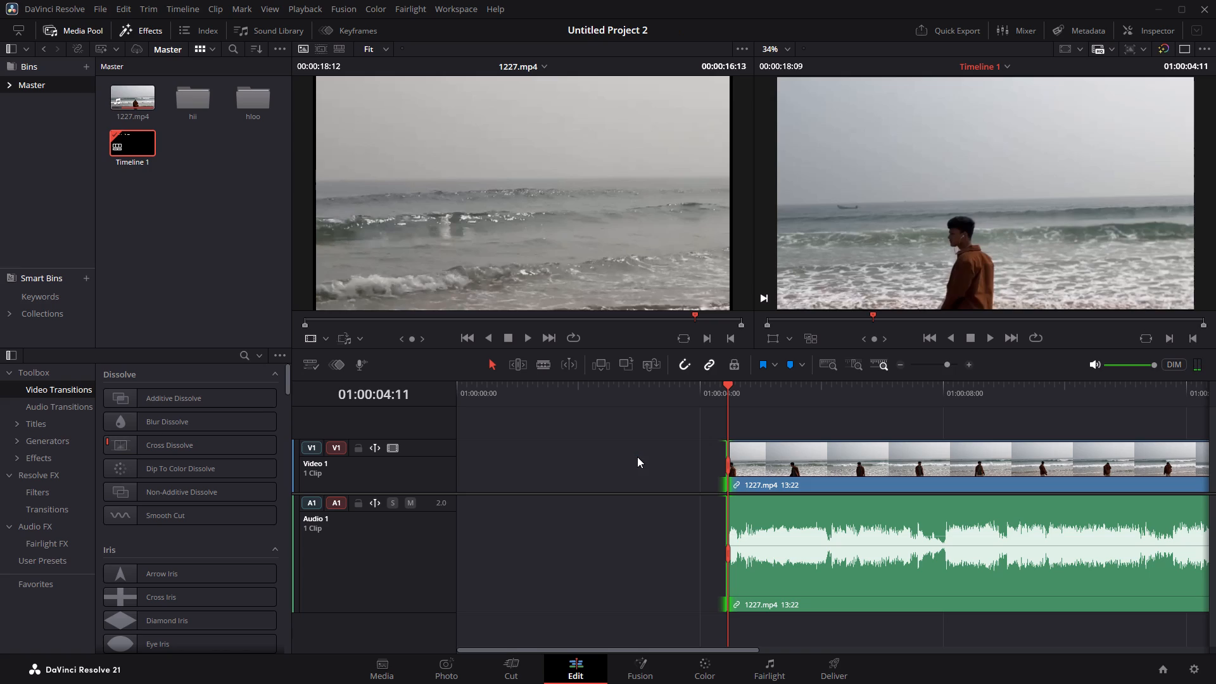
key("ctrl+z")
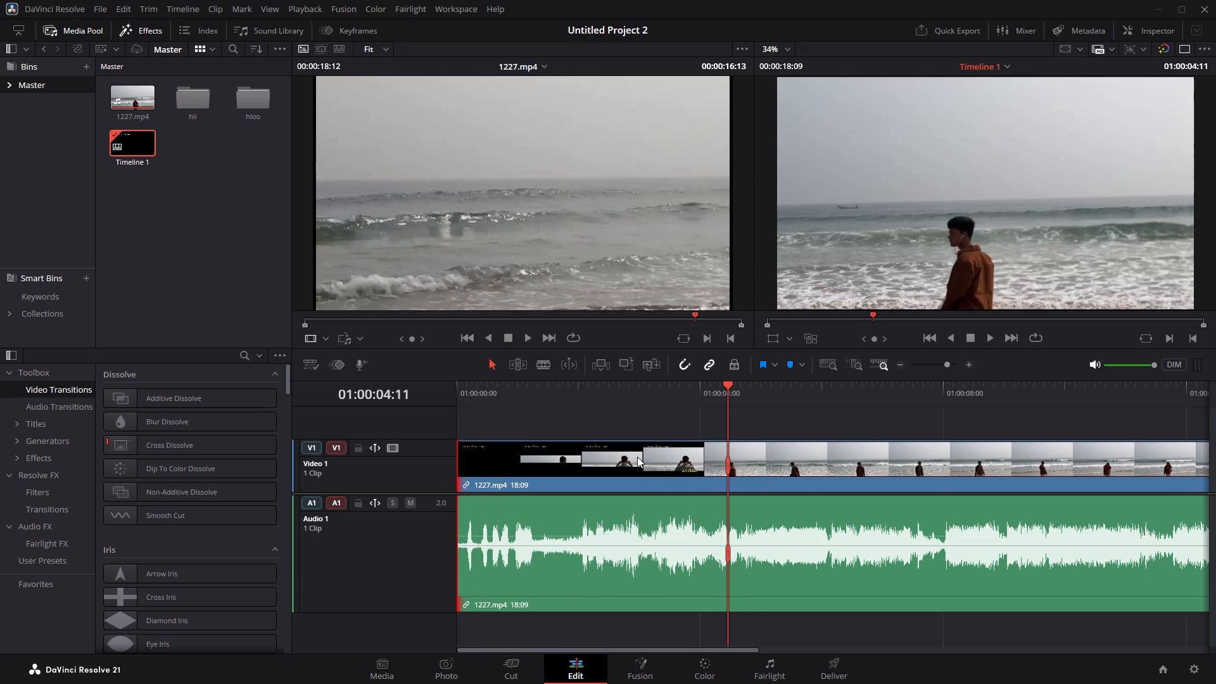
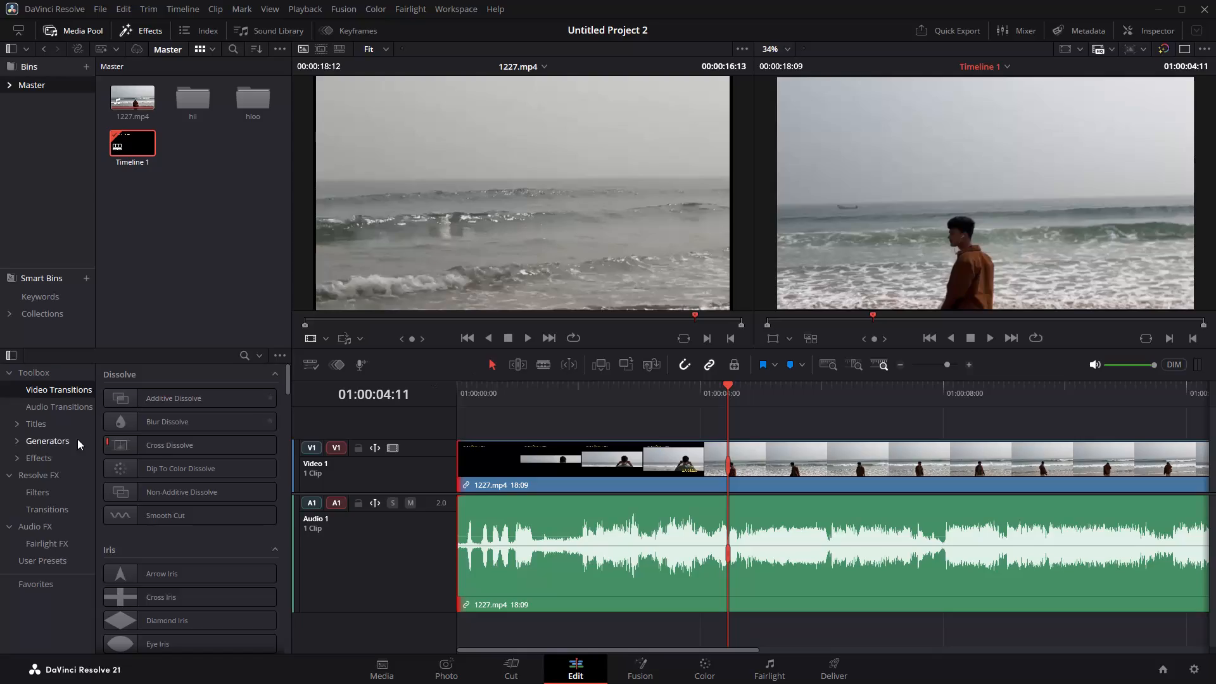
Examine the Toolbox effects from Fusion Effects through Krokodove, selecting Binoculars, Drone Overlay and Energy Mask along the way.
left_click(47, 464)
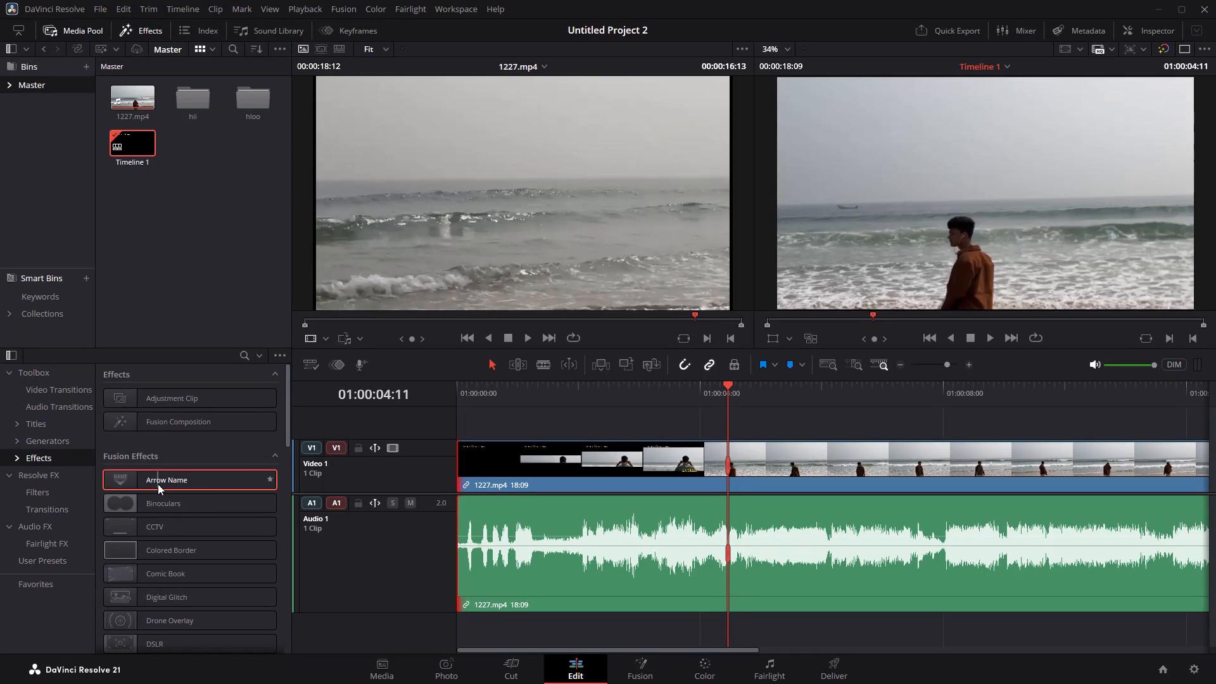
left_click(160, 503)
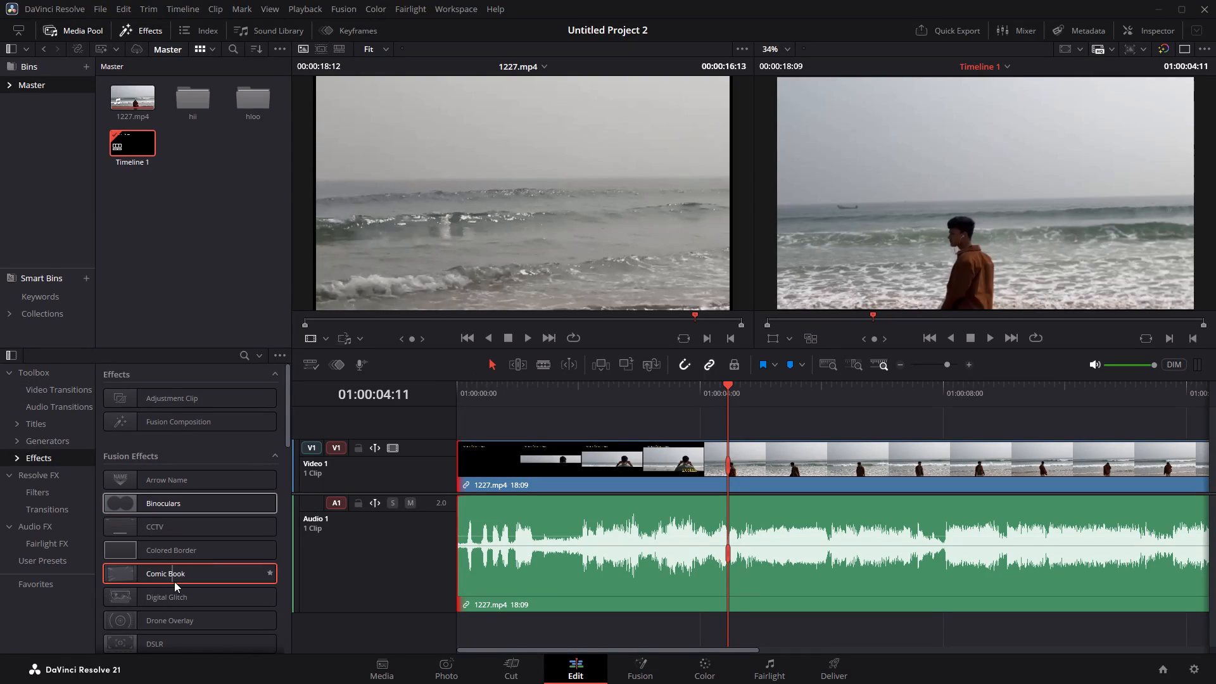
scroll(174, 581, "down", 1)
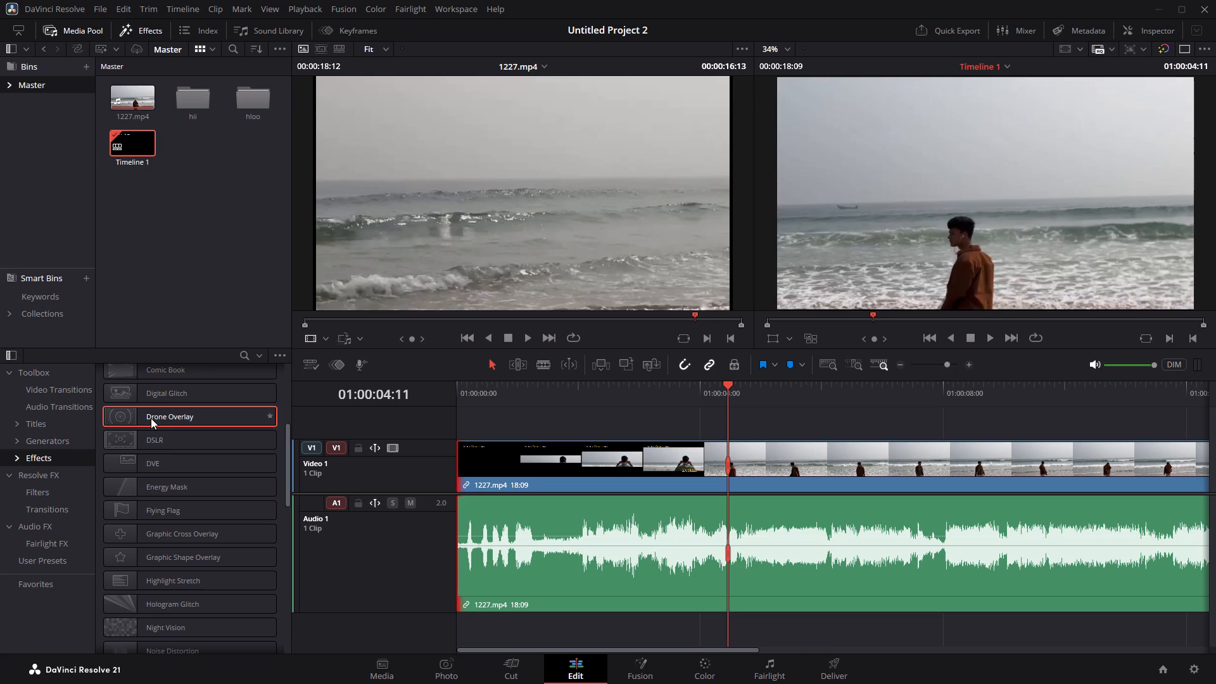
left_click(150, 418)
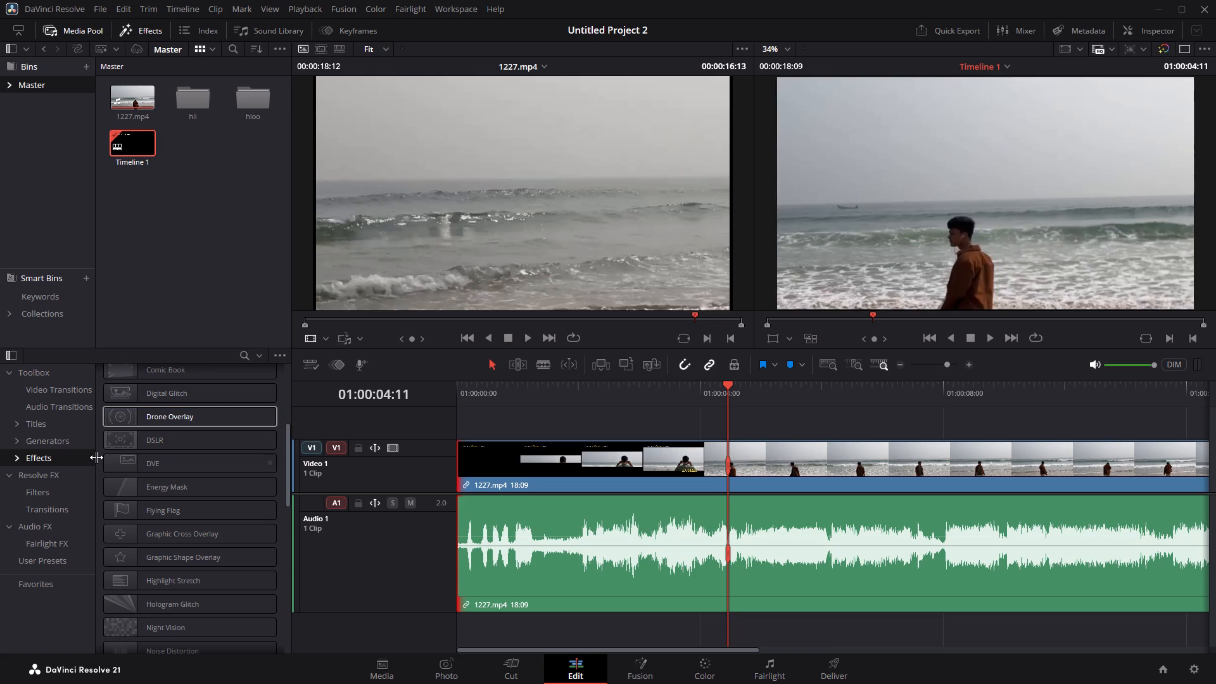
left_click(222, 476)
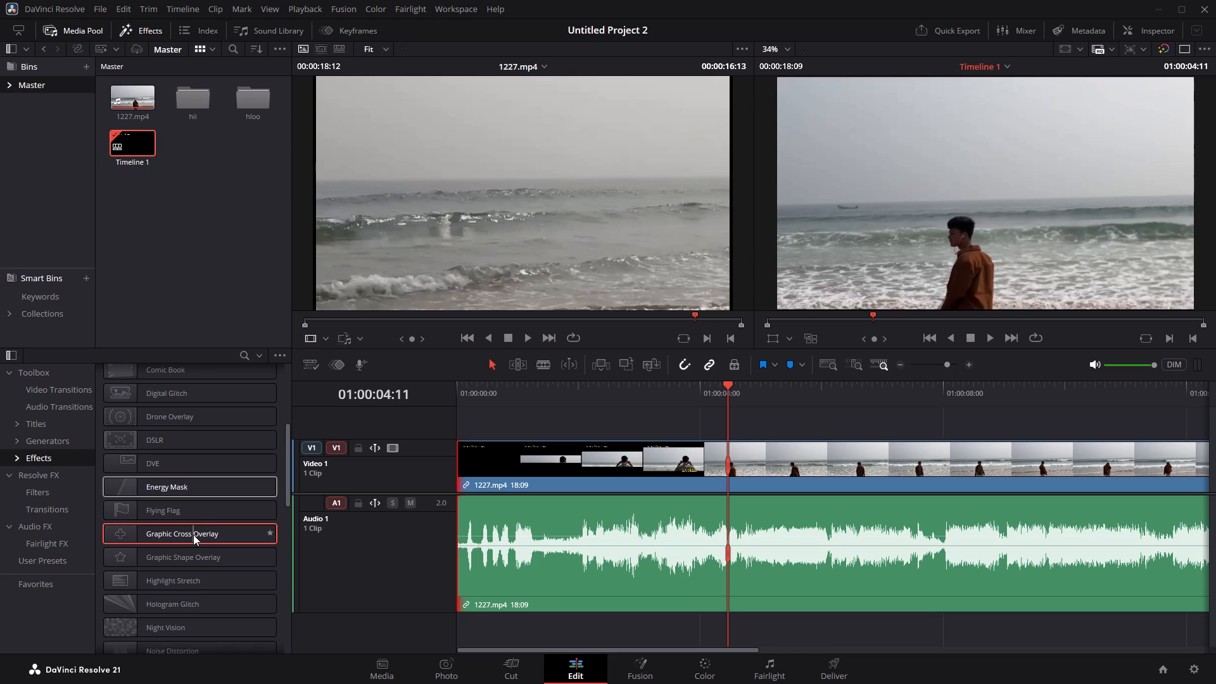
scroll(235, 554, "down", 1)
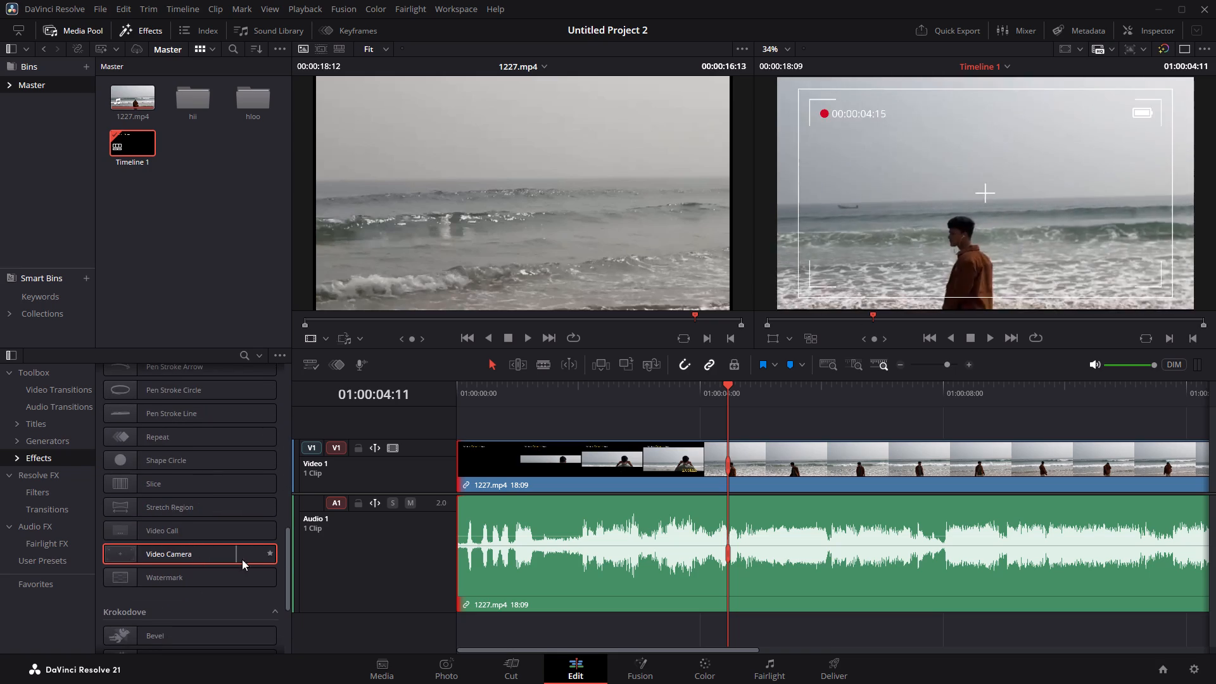
scroll(191, 564, "down", 1)
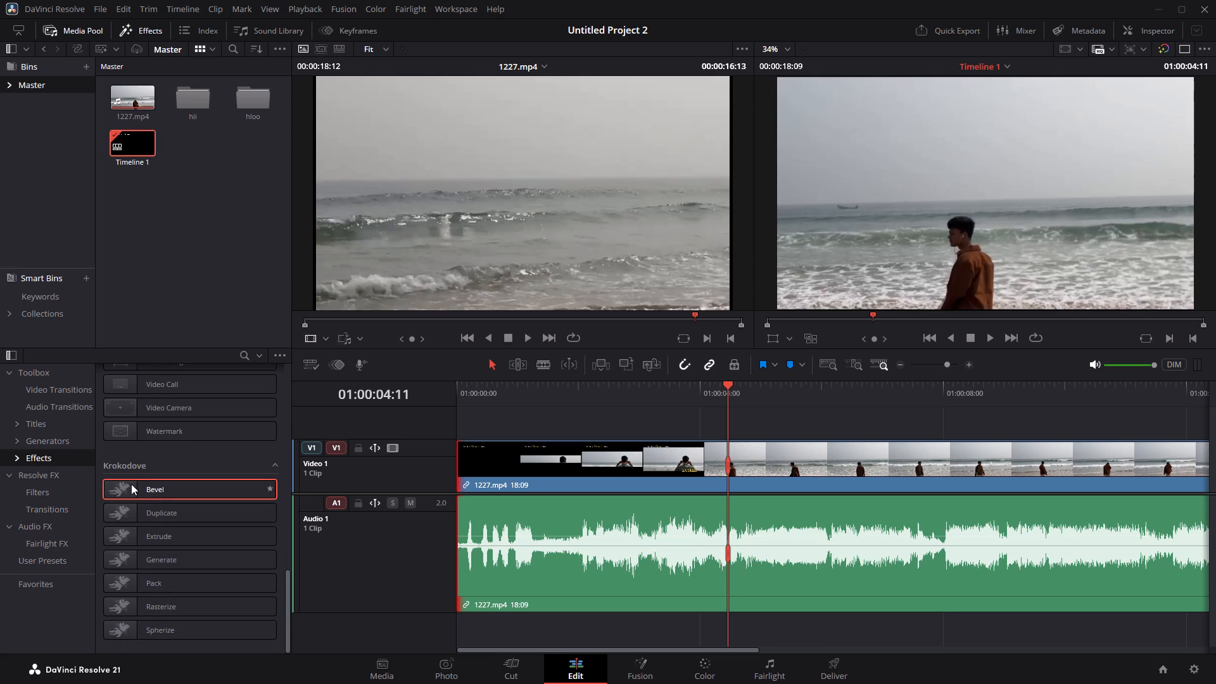
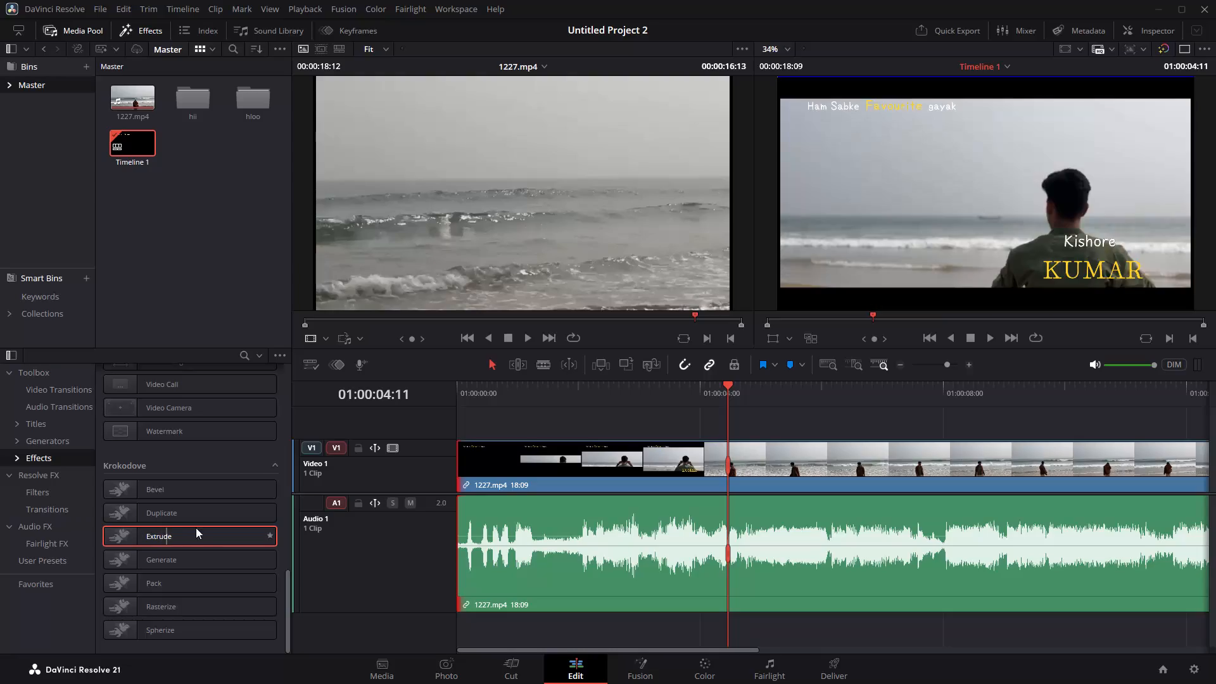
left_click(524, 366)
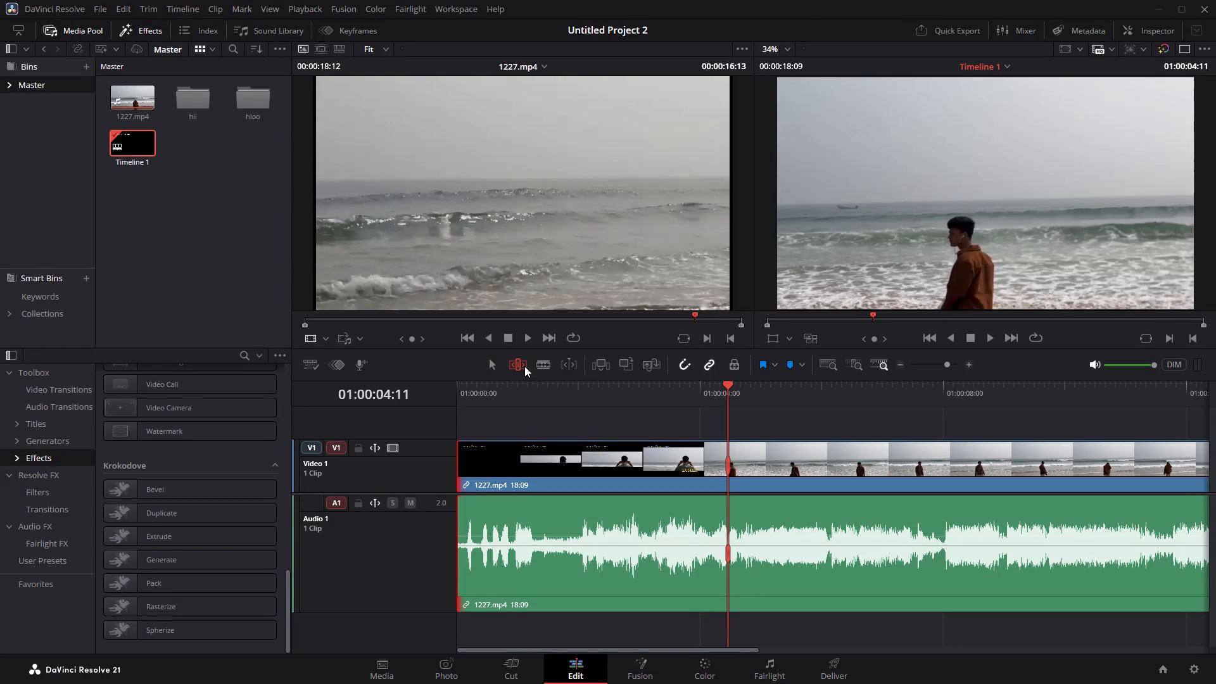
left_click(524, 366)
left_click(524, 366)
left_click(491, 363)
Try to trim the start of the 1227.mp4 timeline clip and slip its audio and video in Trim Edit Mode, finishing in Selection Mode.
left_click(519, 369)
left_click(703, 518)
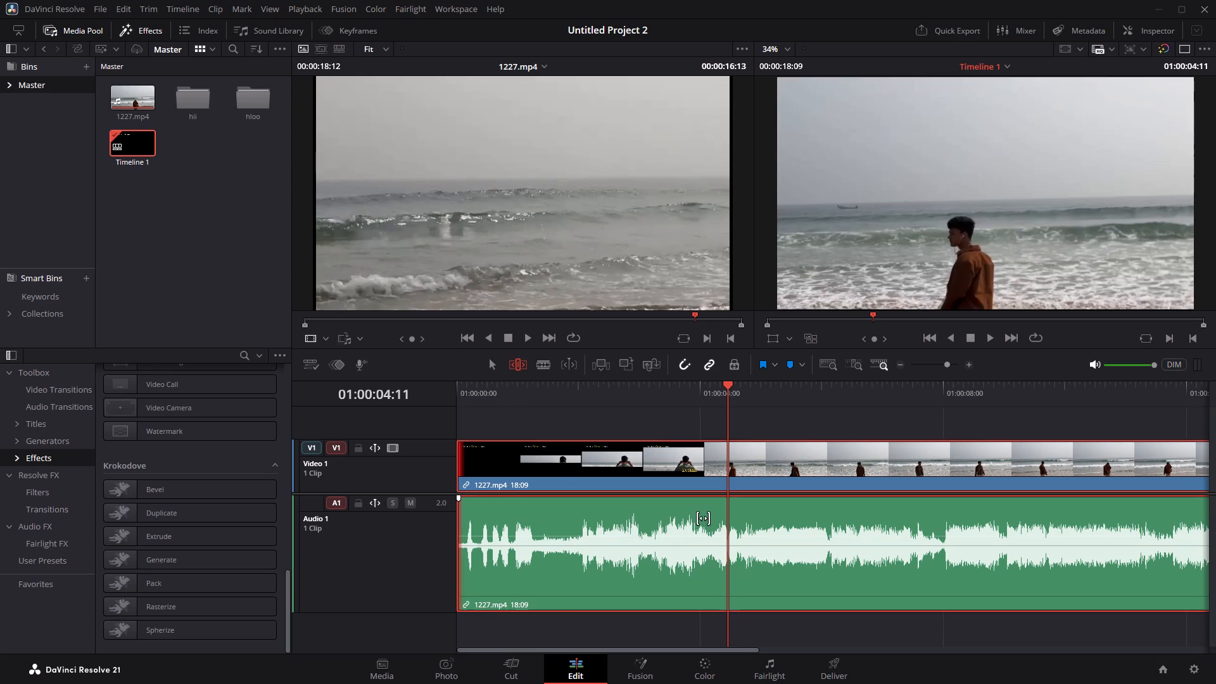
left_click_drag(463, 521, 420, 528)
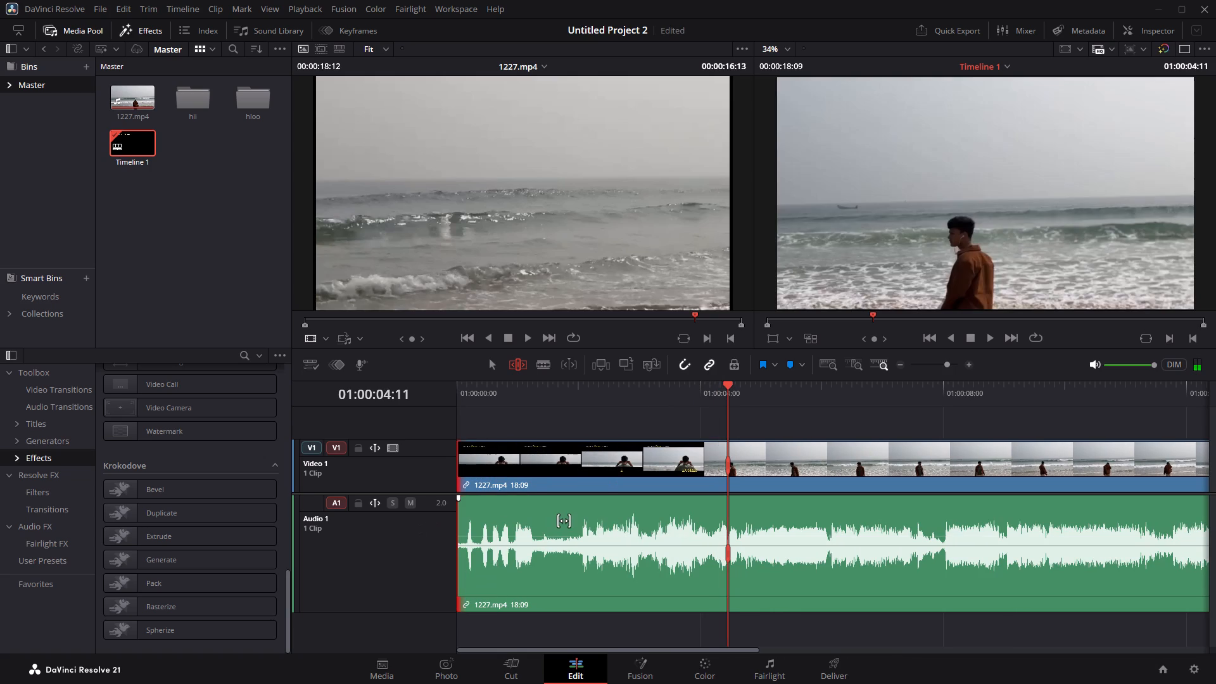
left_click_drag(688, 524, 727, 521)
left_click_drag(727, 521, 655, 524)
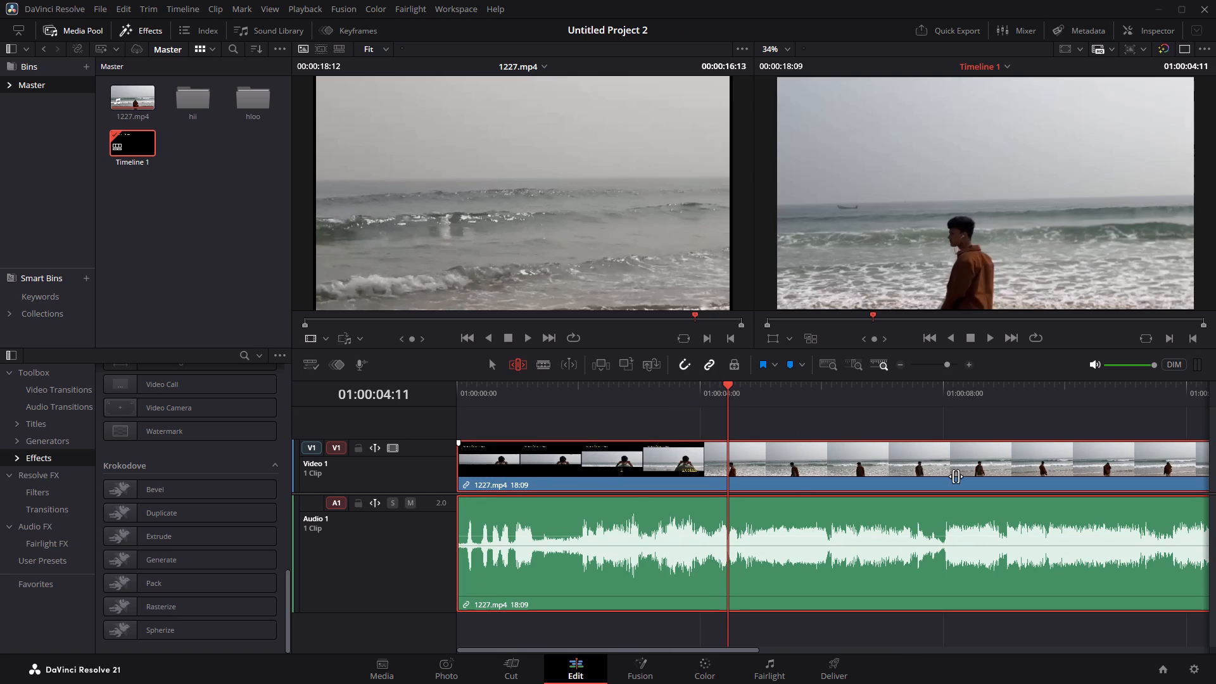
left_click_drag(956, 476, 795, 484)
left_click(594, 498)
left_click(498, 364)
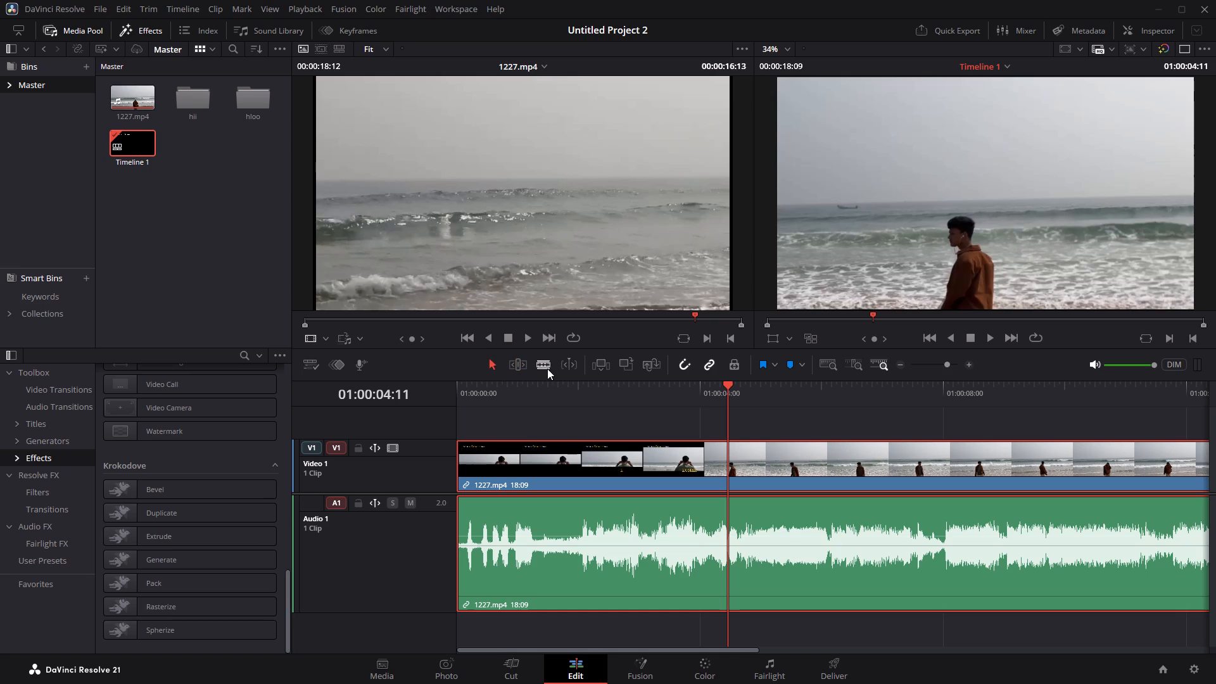
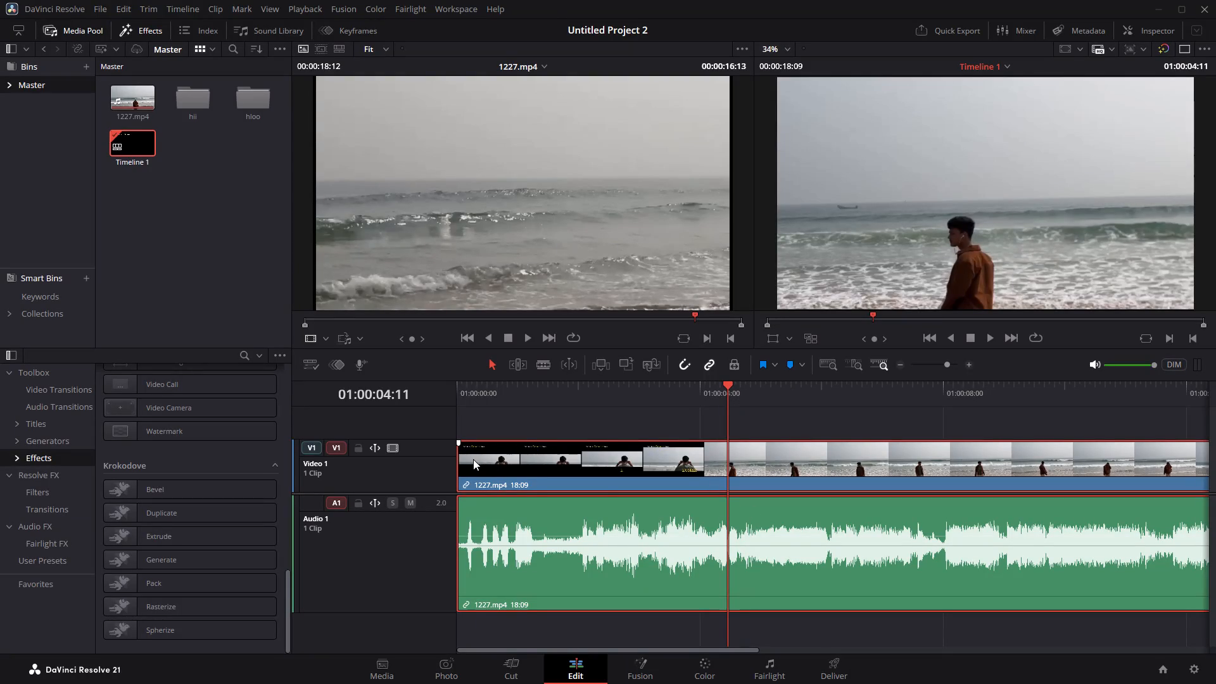
Trim the start of the 1227.mp4 clip on Timeline 1 to the playhead at 01:00:04:11.
left_click_drag(461, 459, 733, 452)
Move the trimmed 1227.mp4 clip to the very beginning of the timeline and return the playhead to 01:00:00:00.
scroll(654, 457, "down", 4, "ctrl")
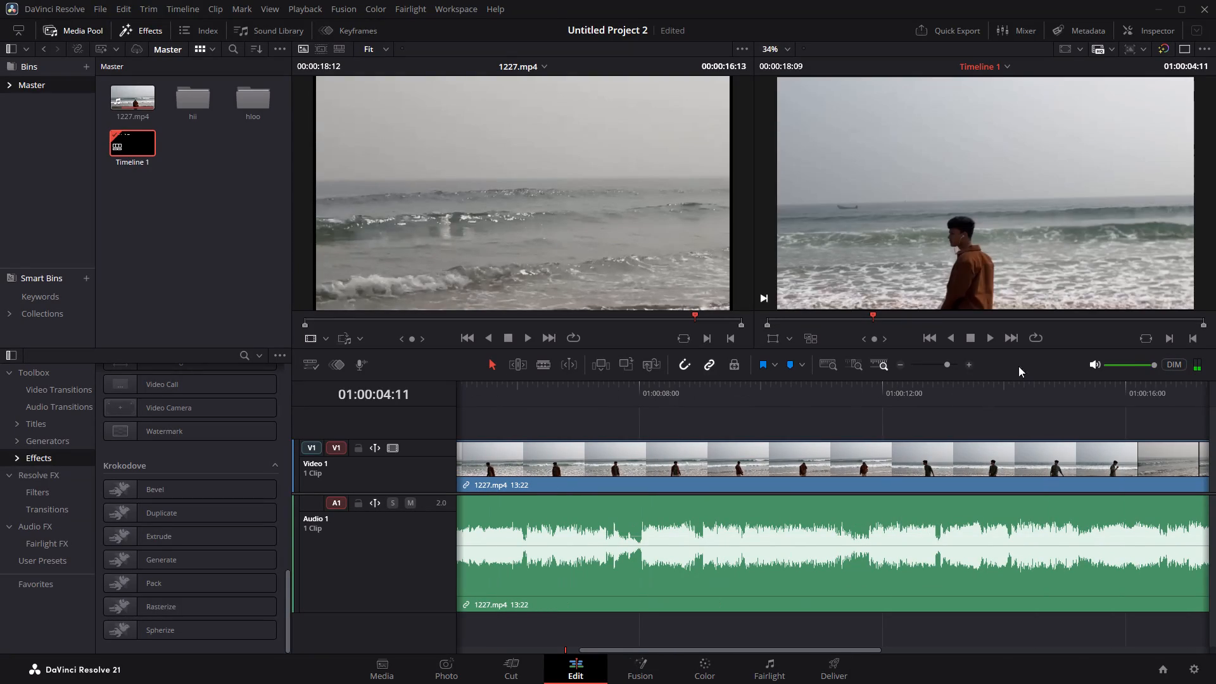
left_click_drag(946, 365, 947, 371)
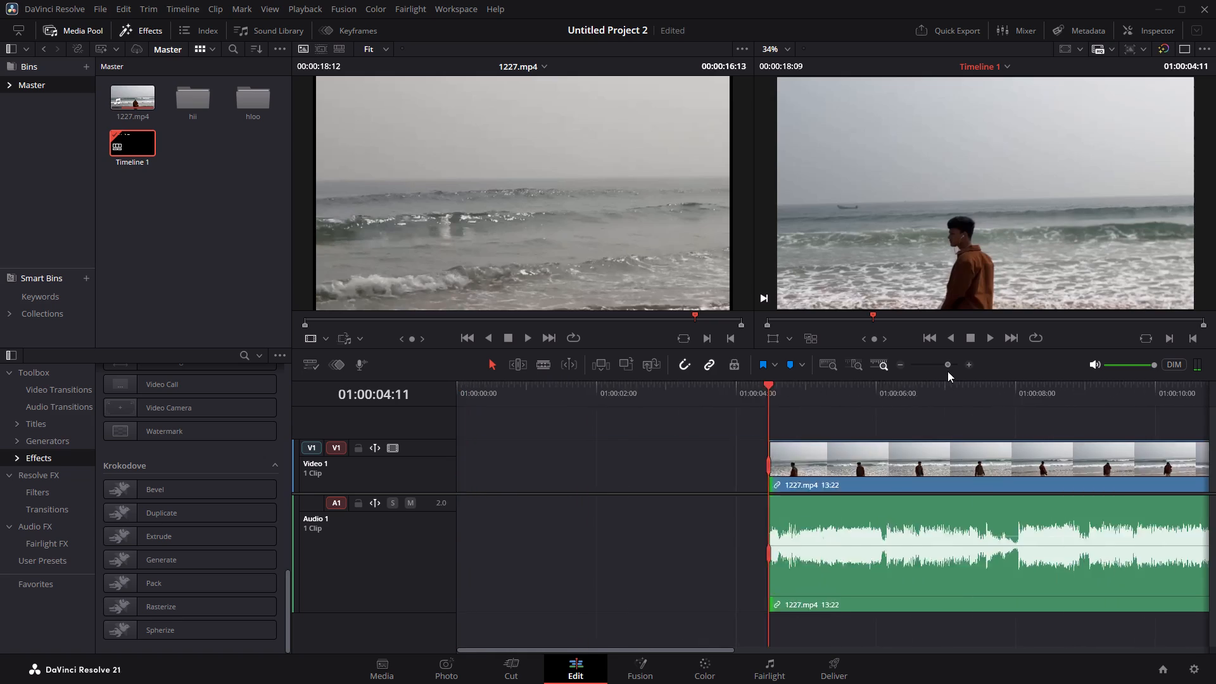
left_click_drag(947, 371, 948, 372)
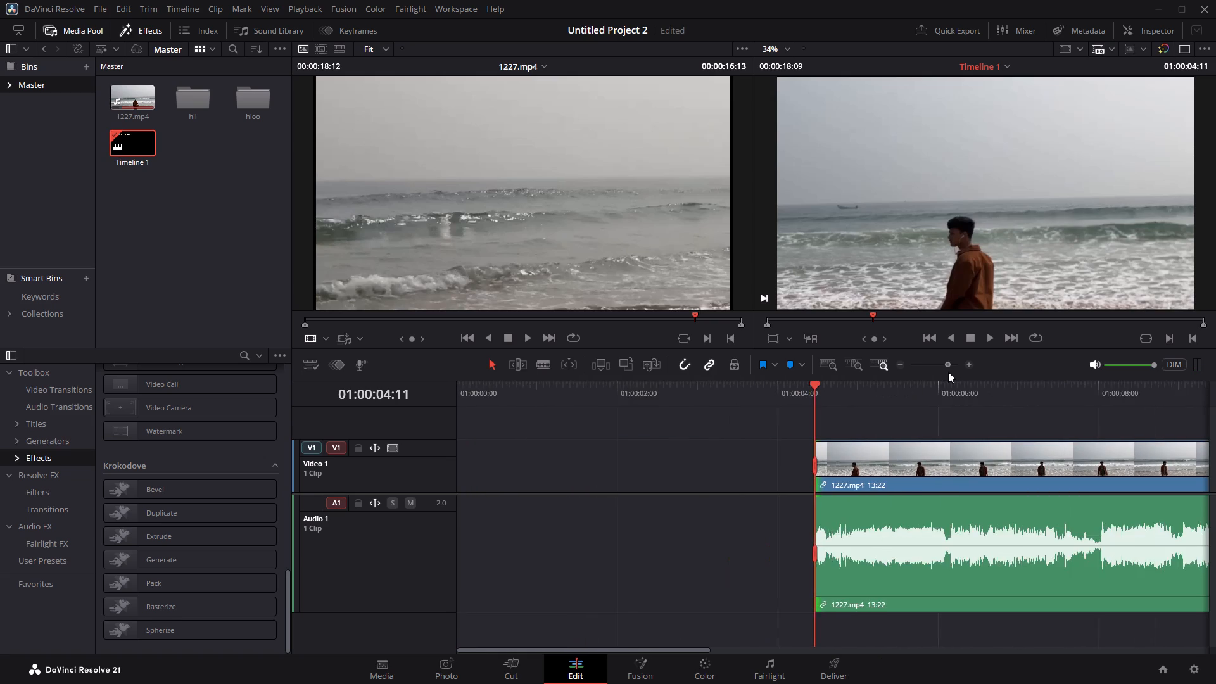
left_click_drag(948, 372, 985, 369)
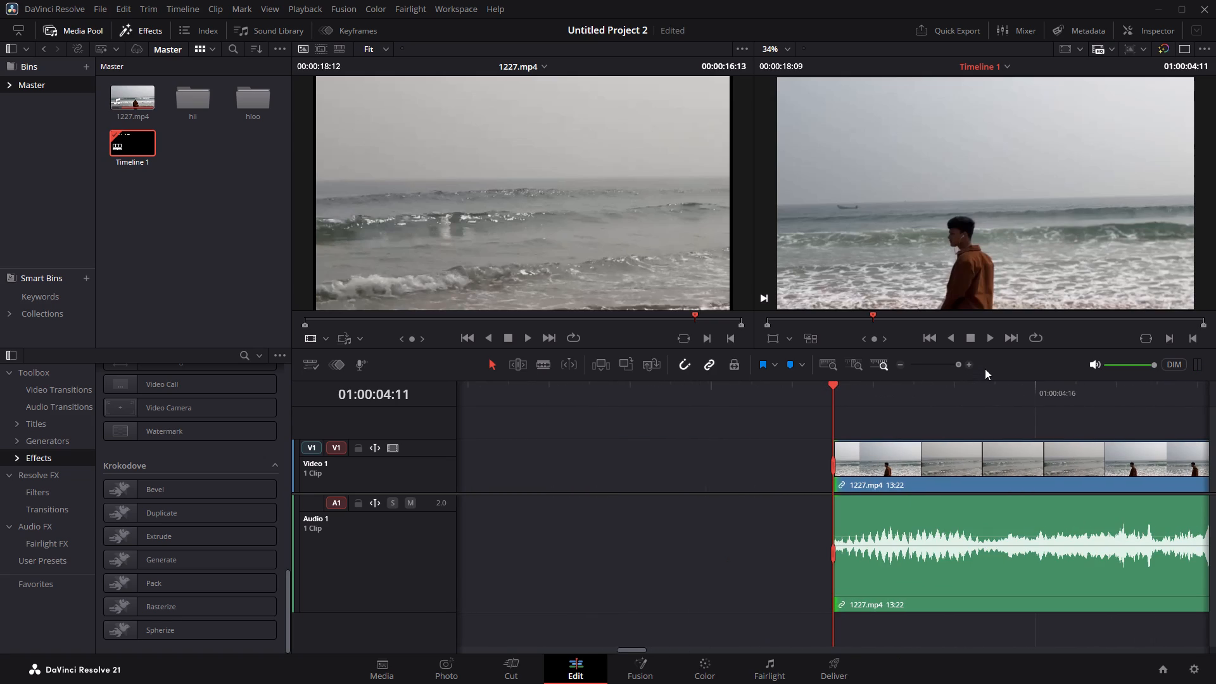
left_click_drag(985, 369, 944, 371)
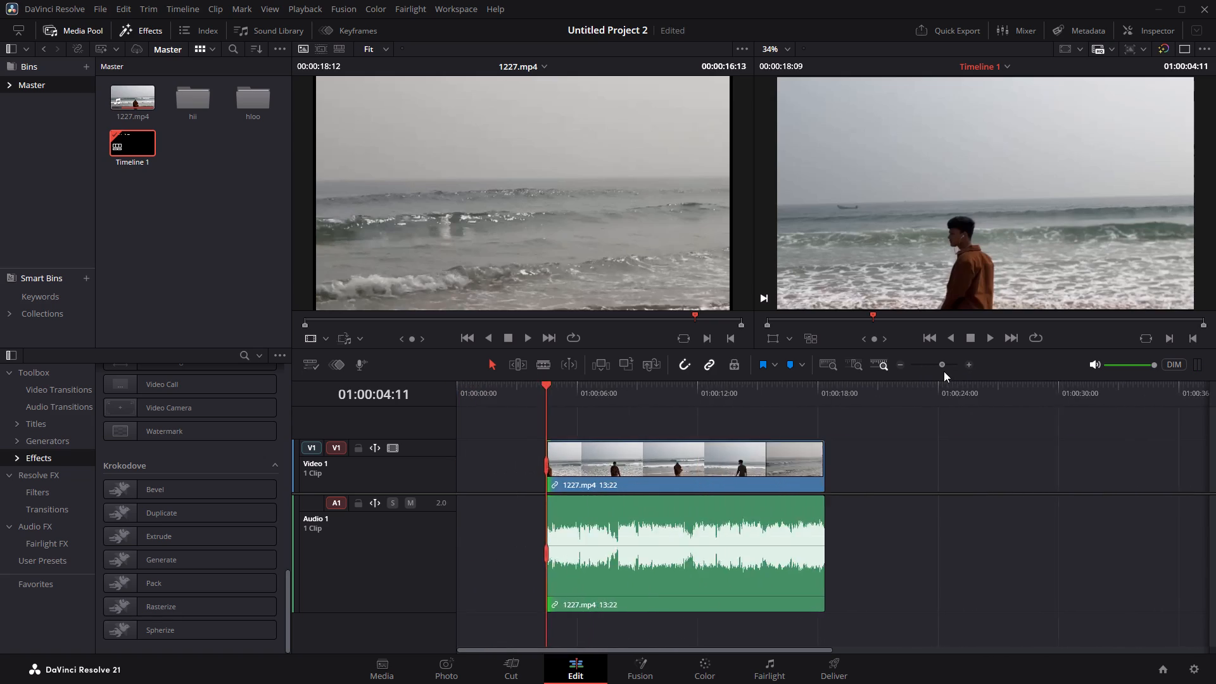
left_click_drag(944, 371, 946, 373)
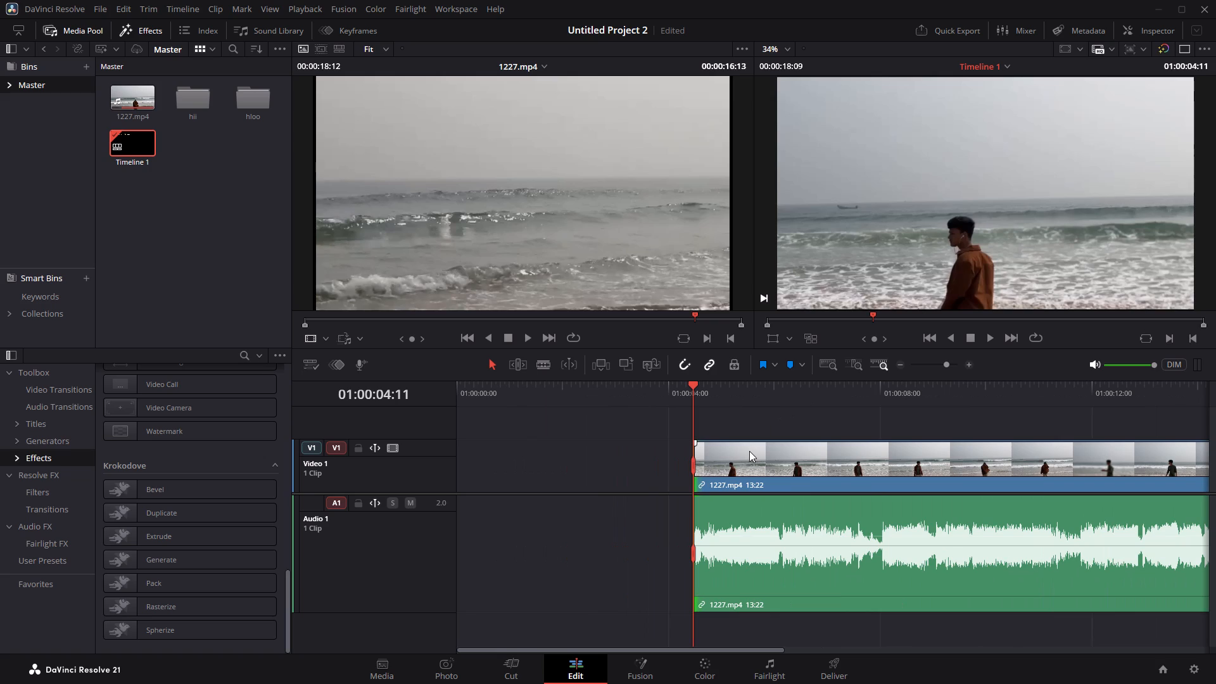
left_click_drag(749, 451, 488, 453)
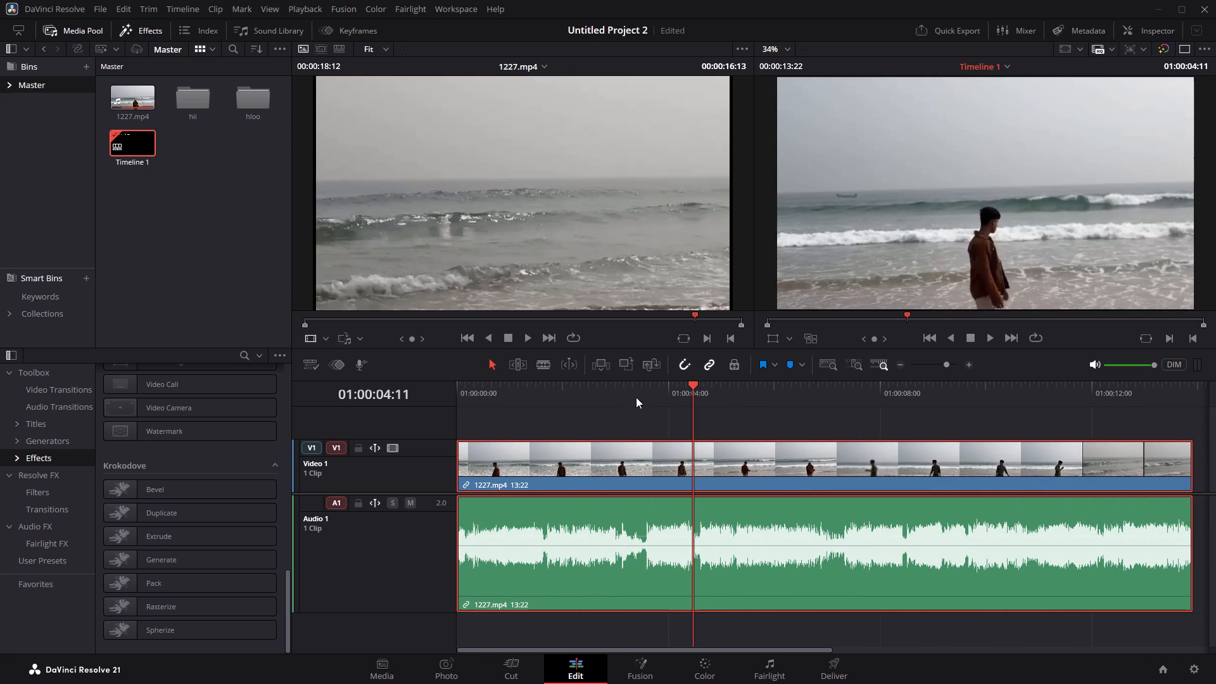
left_click_drag(689, 382, 369, 408)
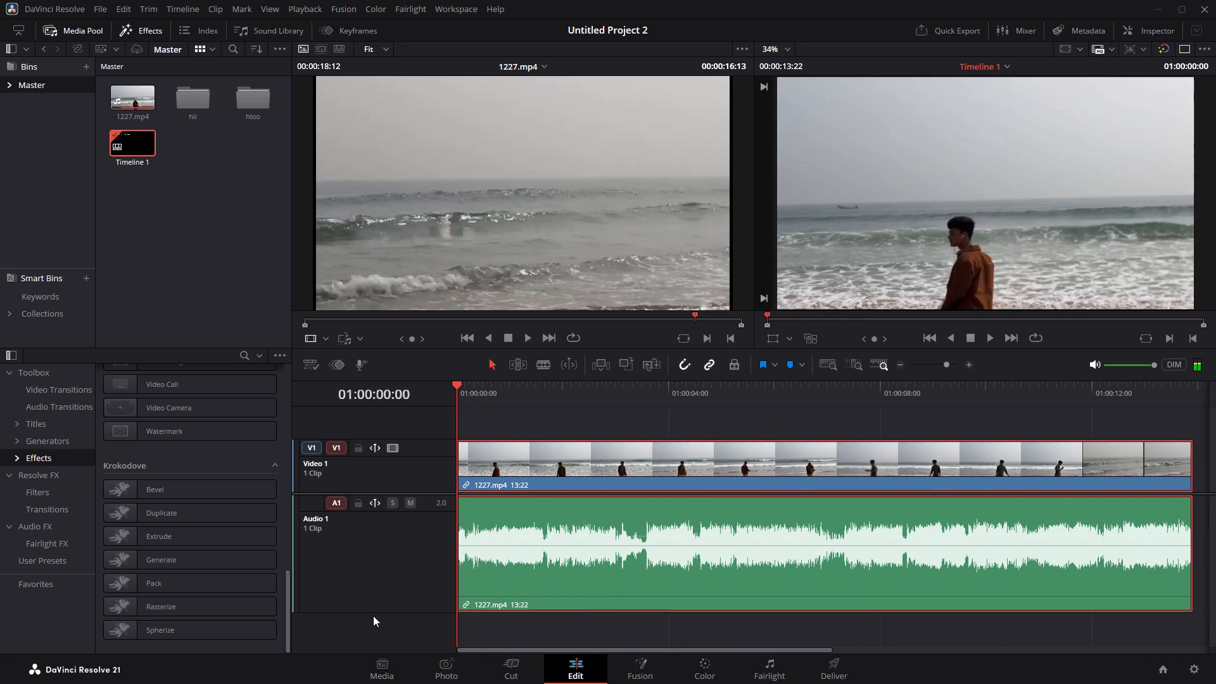
Reduce the height of the Audio 1 track.
left_click_drag(375, 609, 362, 537)
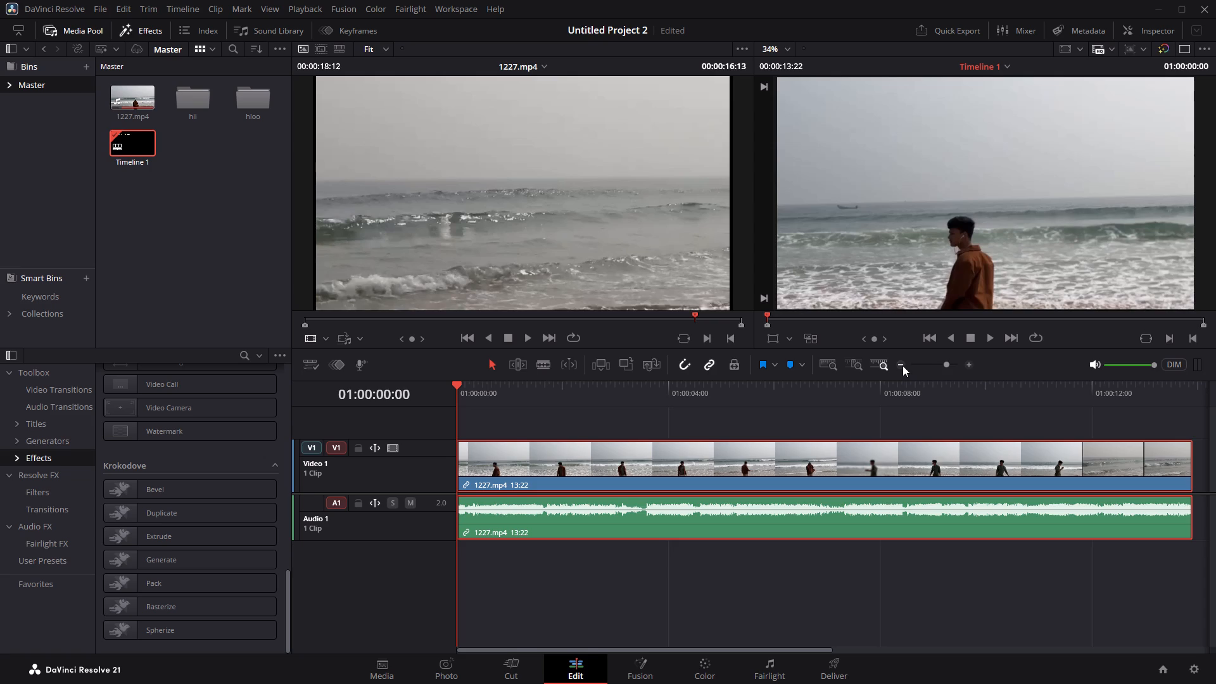
Add the source 1227.mp4 to Video 1 a second time and butt it against the end of the first clip.
left_click(902, 365)
left_click(902, 365)
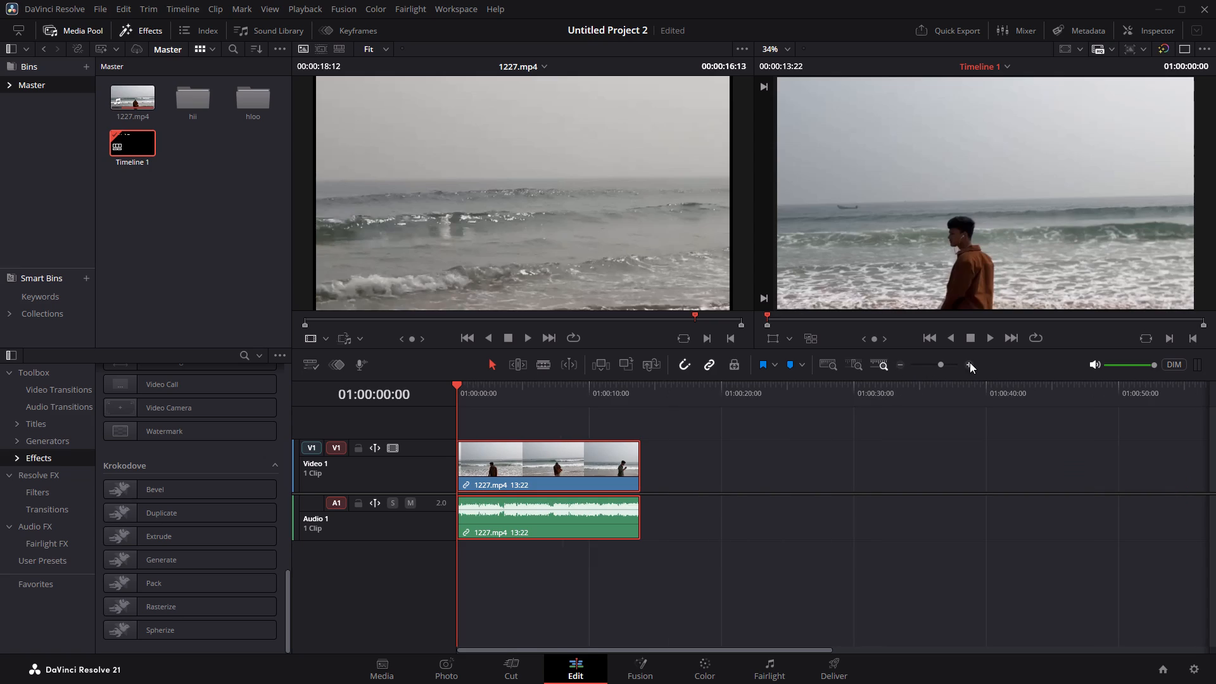
left_click(970, 362)
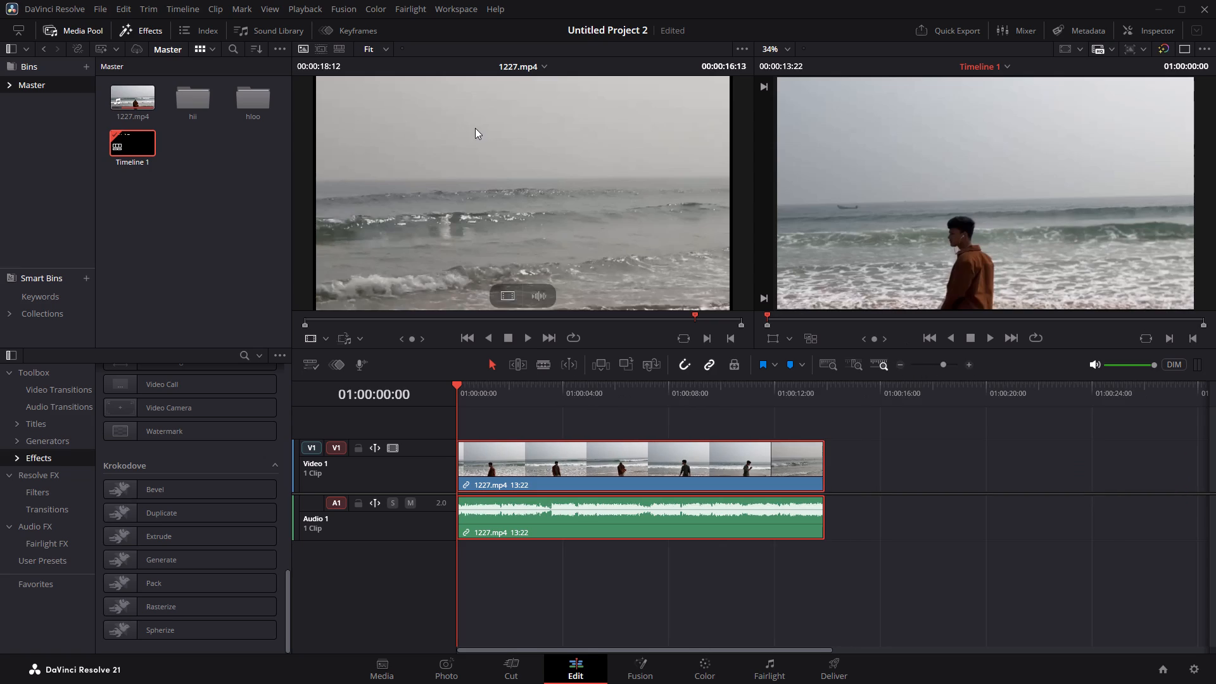
left_click(475, 128)
left_click(638, 241)
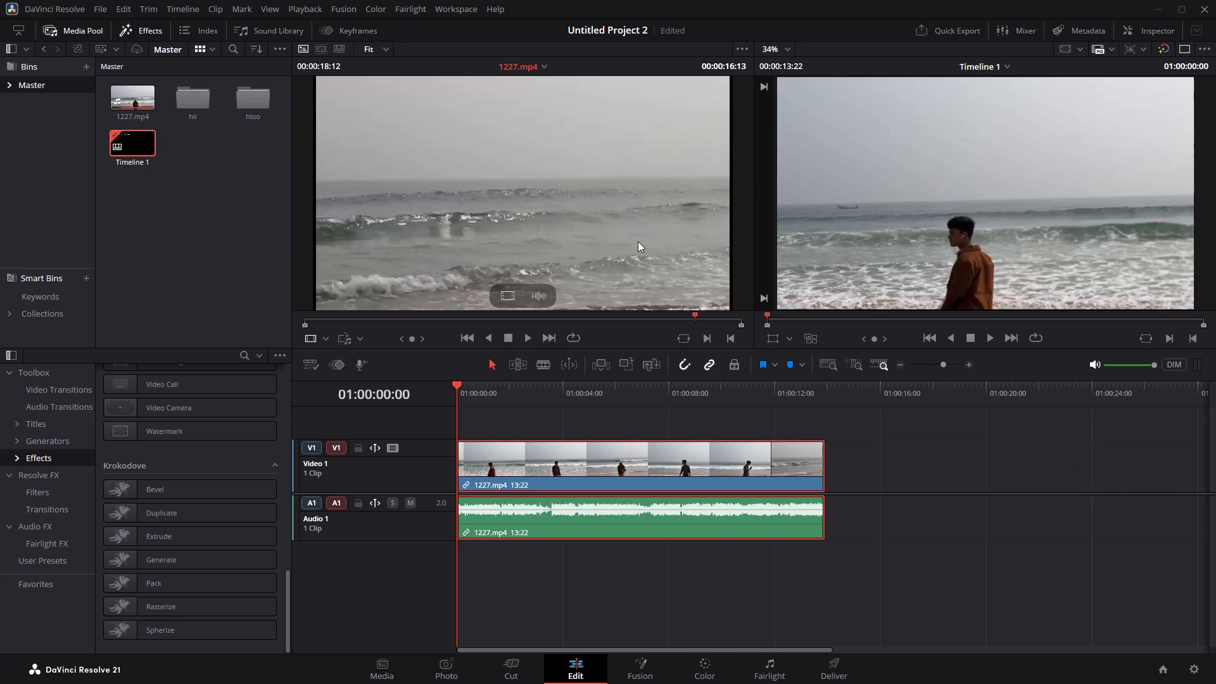
left_click_drag(638, 241, 958, 460)
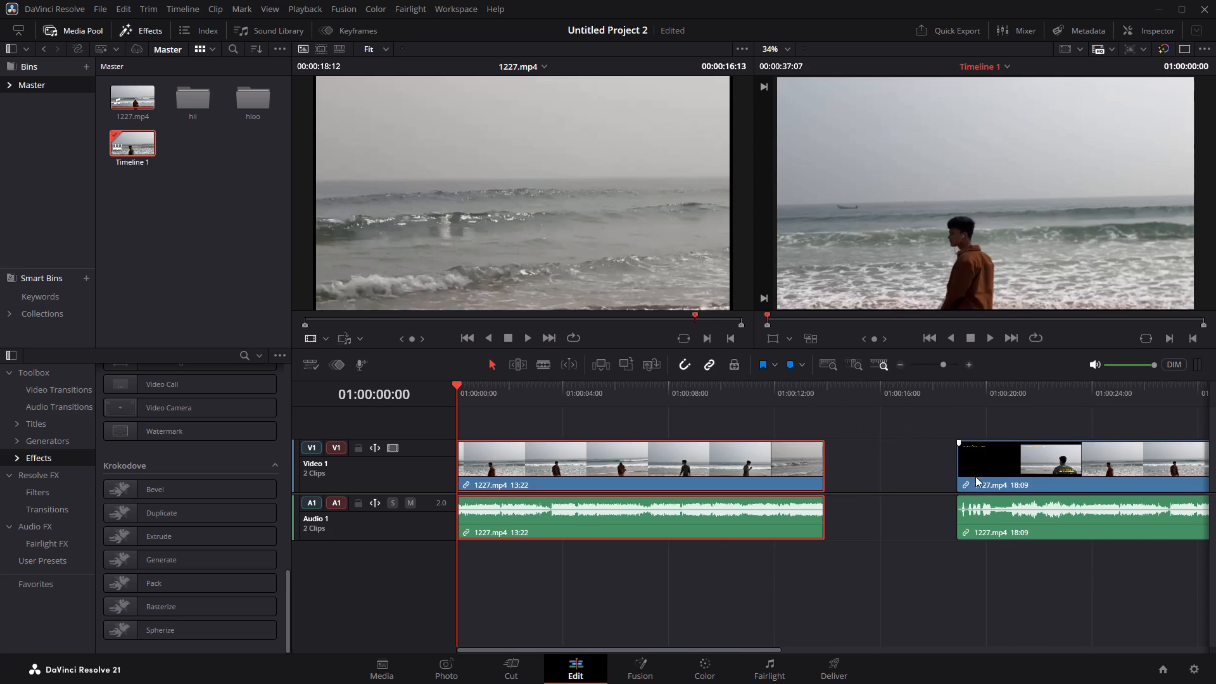
left_click_drag(975, 466, 852, 462)
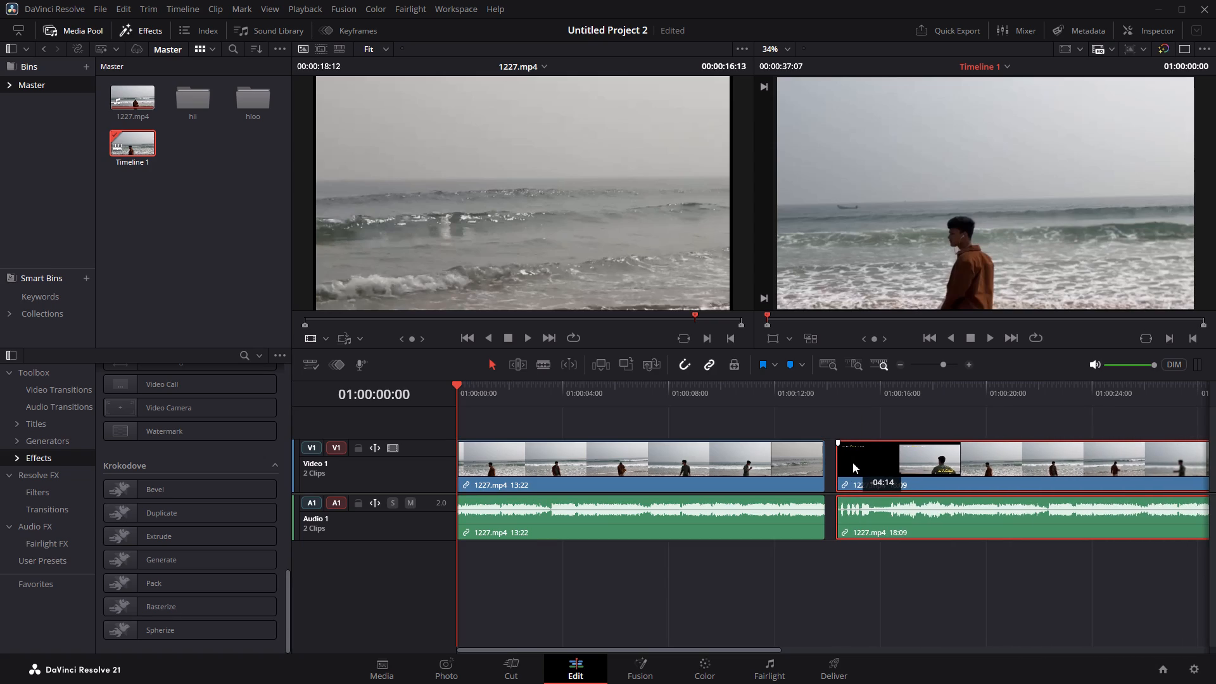
left_click_drag(852, 462, 840, 462)
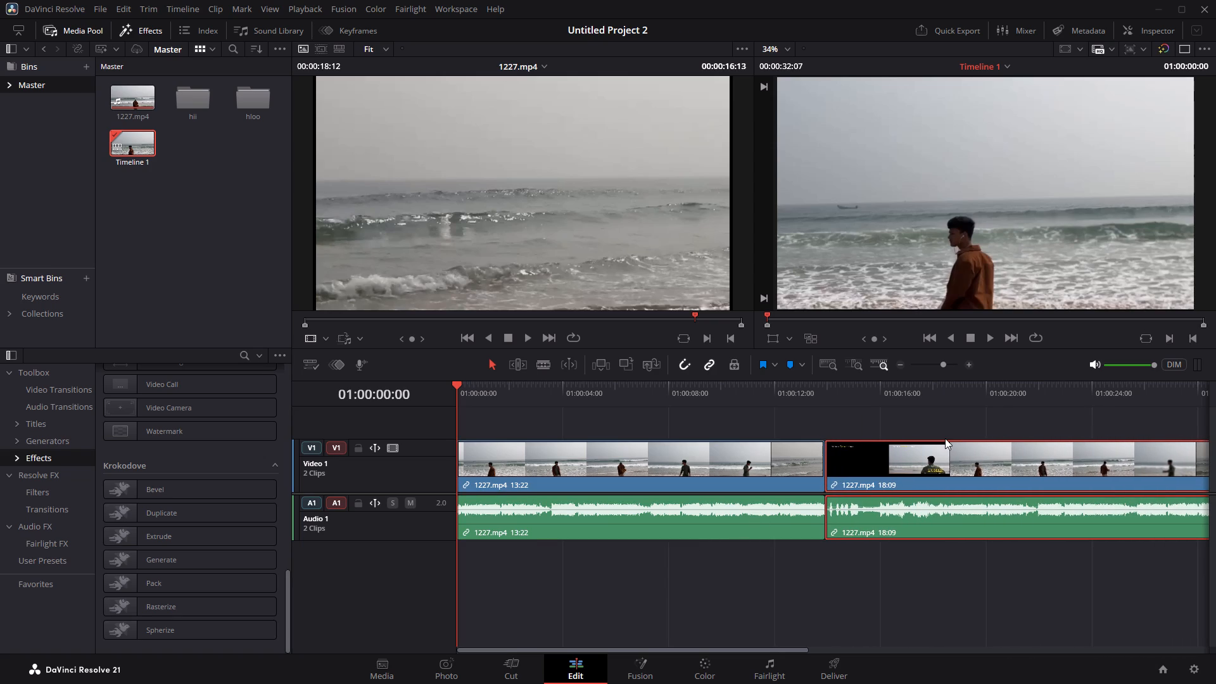
left_click(938, 467)
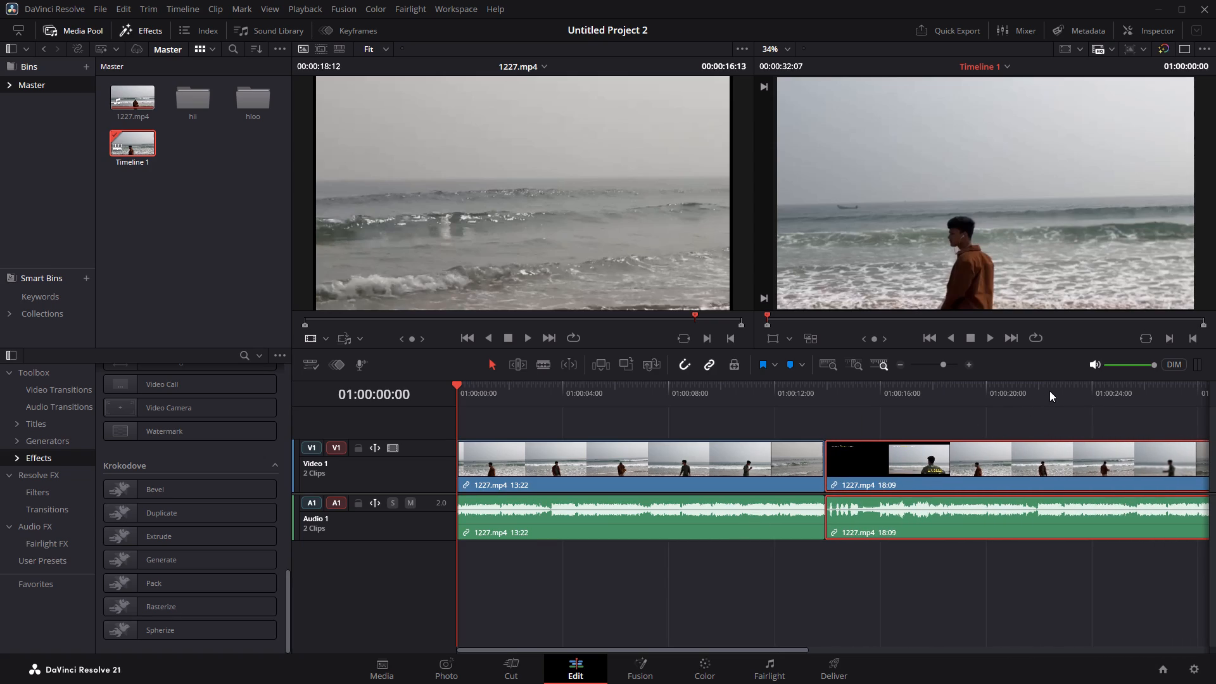
Shift the second clip slightly later, clear of the first, and trim its start to the playhead at 01:00:22:10.
left_click(1051, 391)
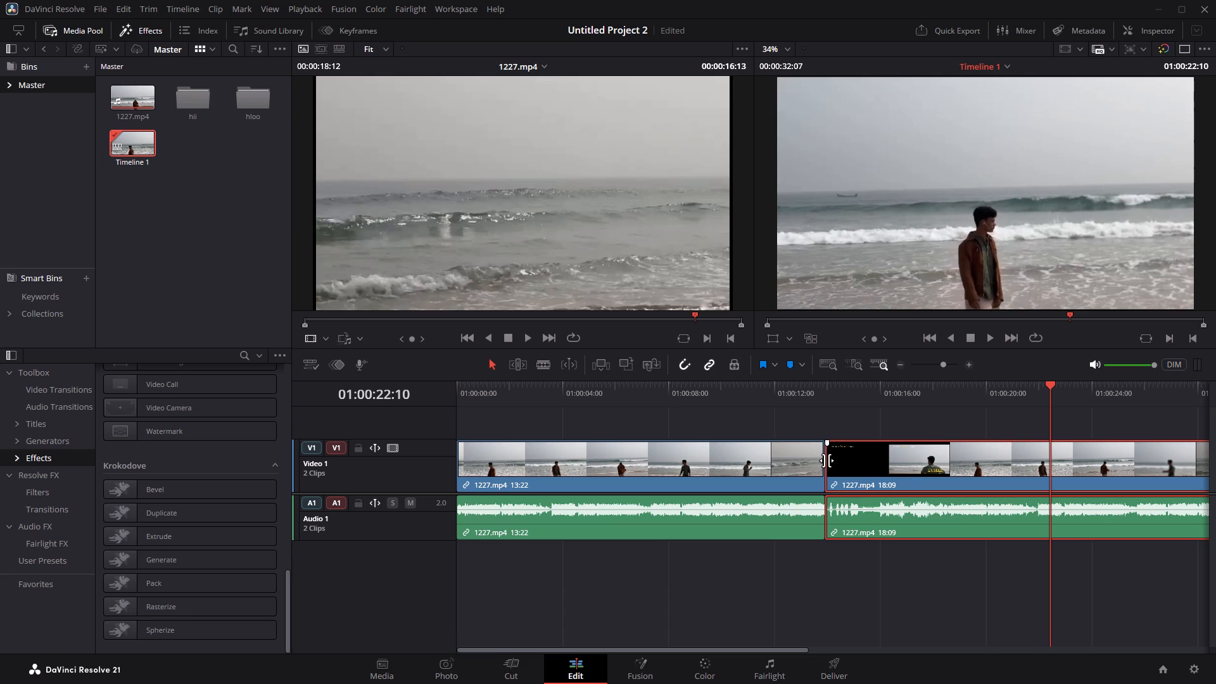
left_click_drag(826, 460, 1025, 465)
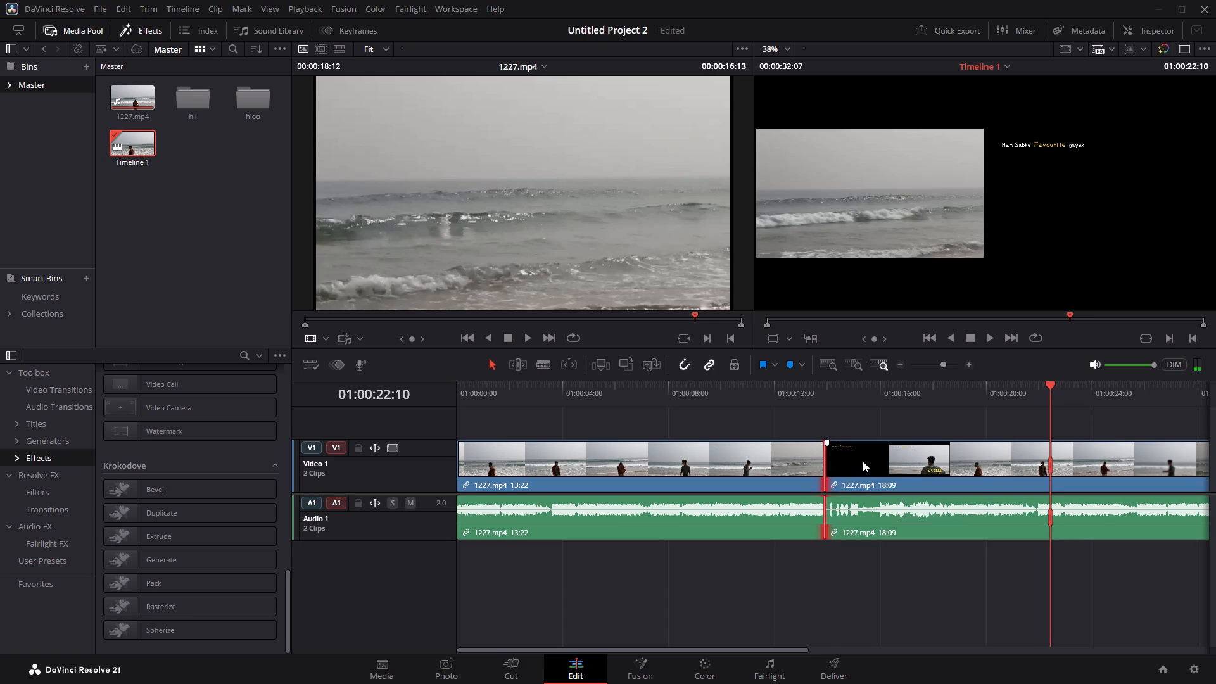
left_click_drag(864, 461, 879, 458)
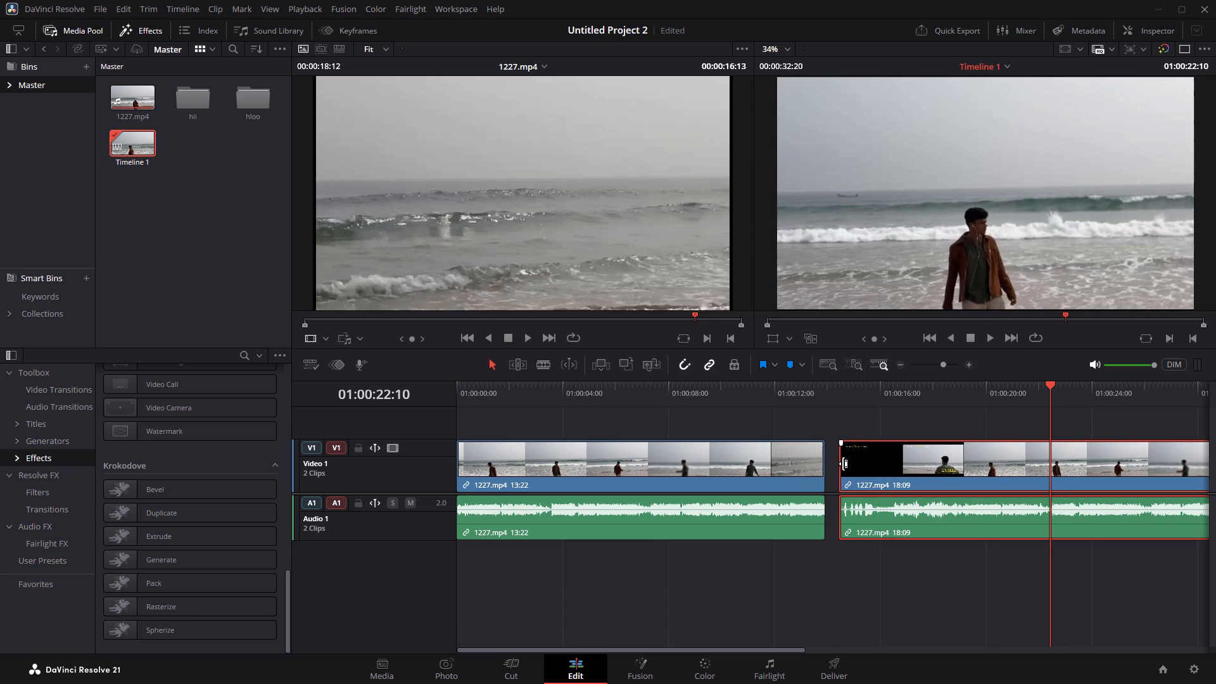
left_click_drag(842, 464, 1075, 465)
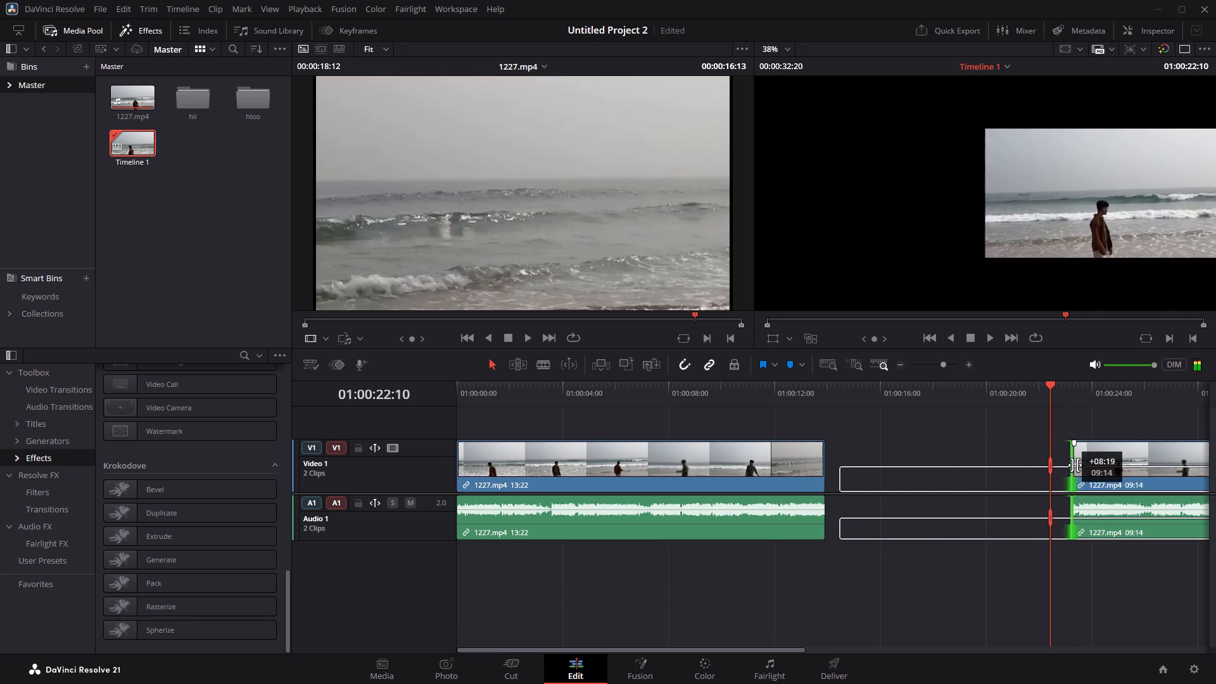
left_click_drag(1075, 465, 1056, 465)
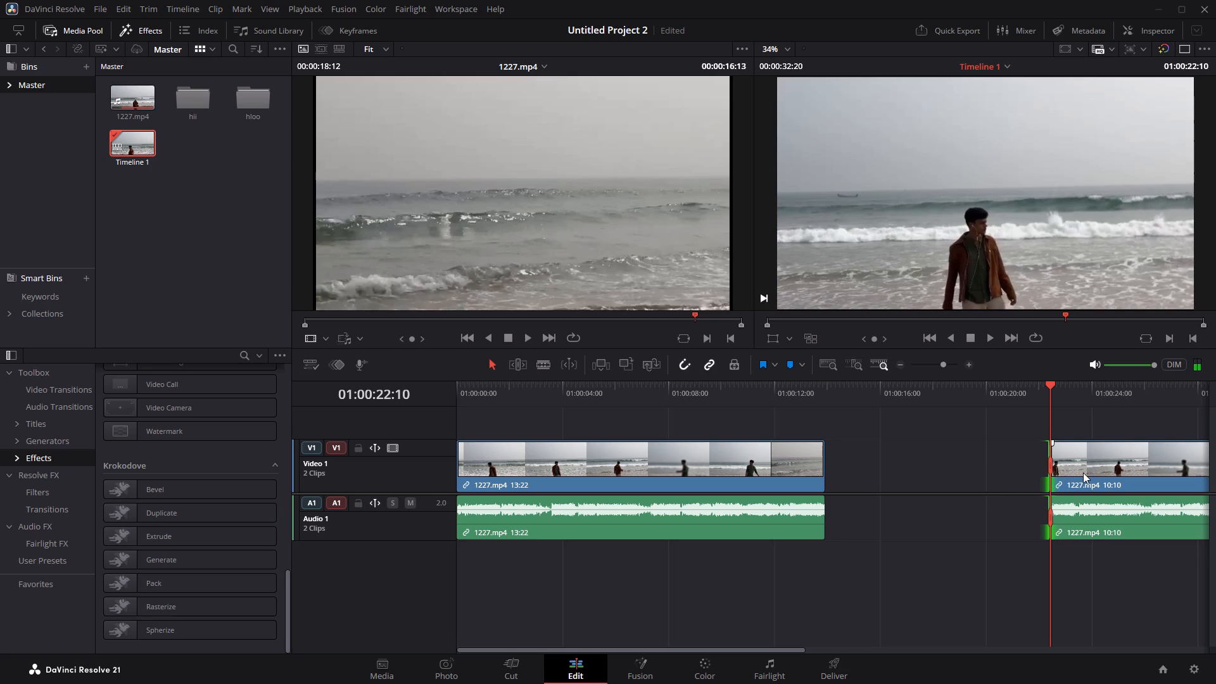
Move the second clip to a new Video 2 track overlapping the first, starting at about 01:00:06:15, and play the timeline.
left_click_drag(1083, 472, 725, 426)
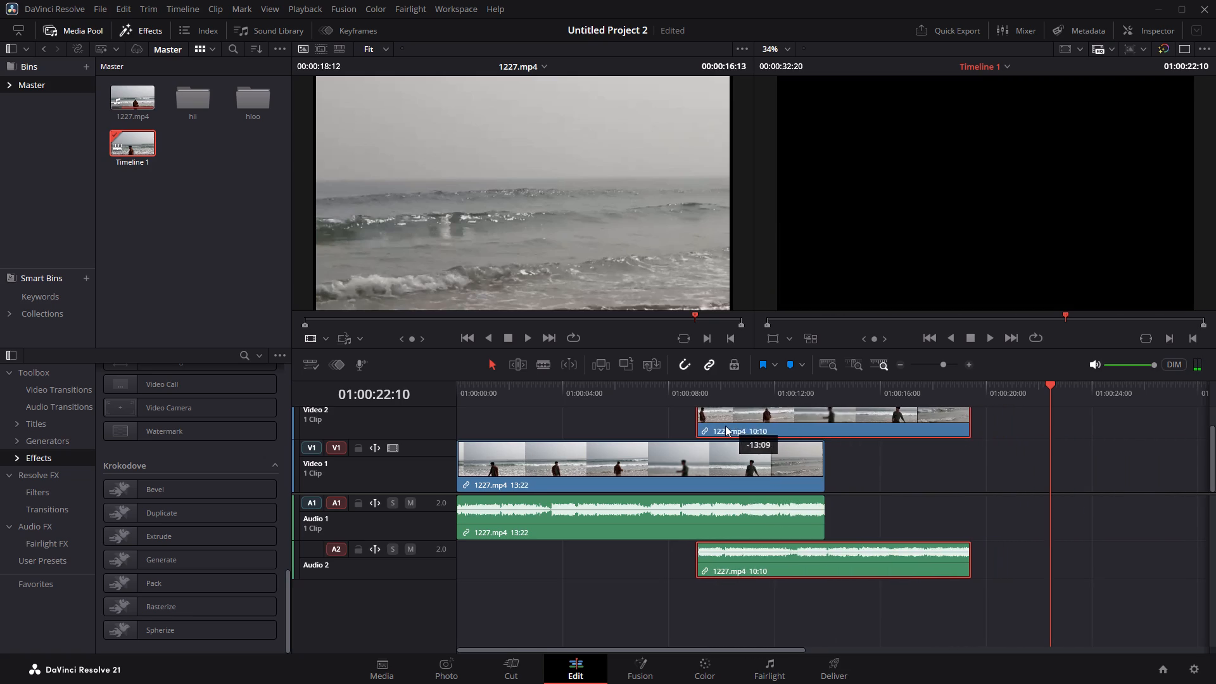
left_click_drag(725, 426, 664, 432)
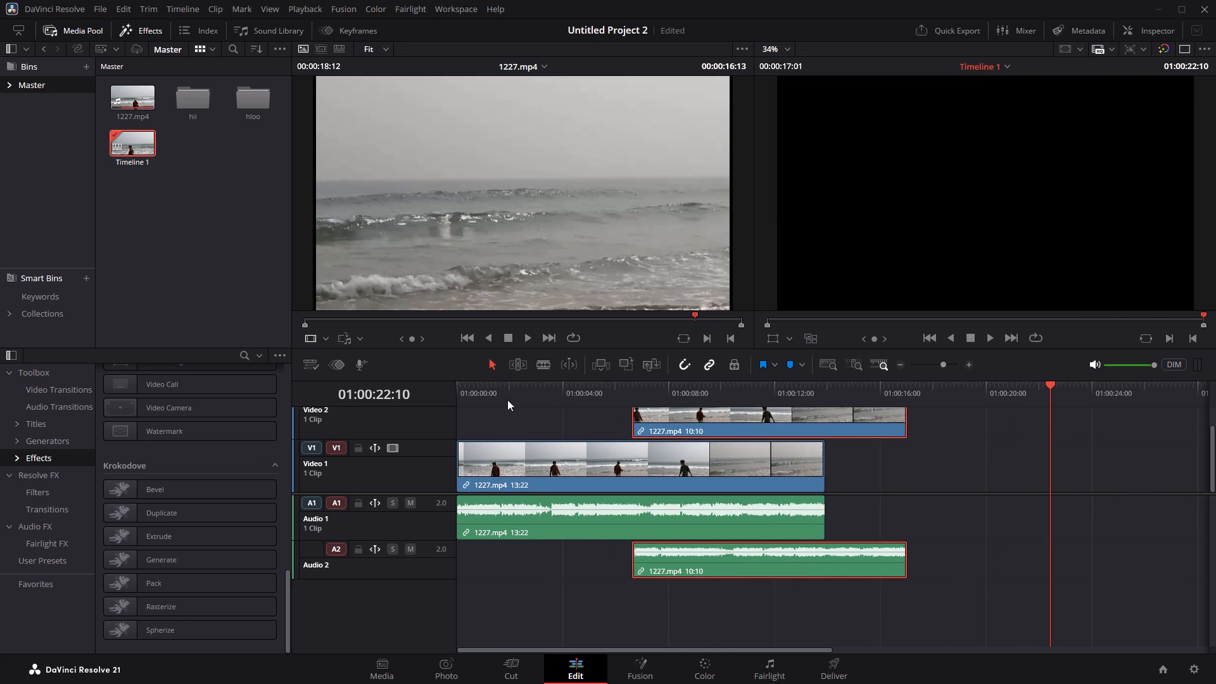
left_click(504, 388)
key("space")
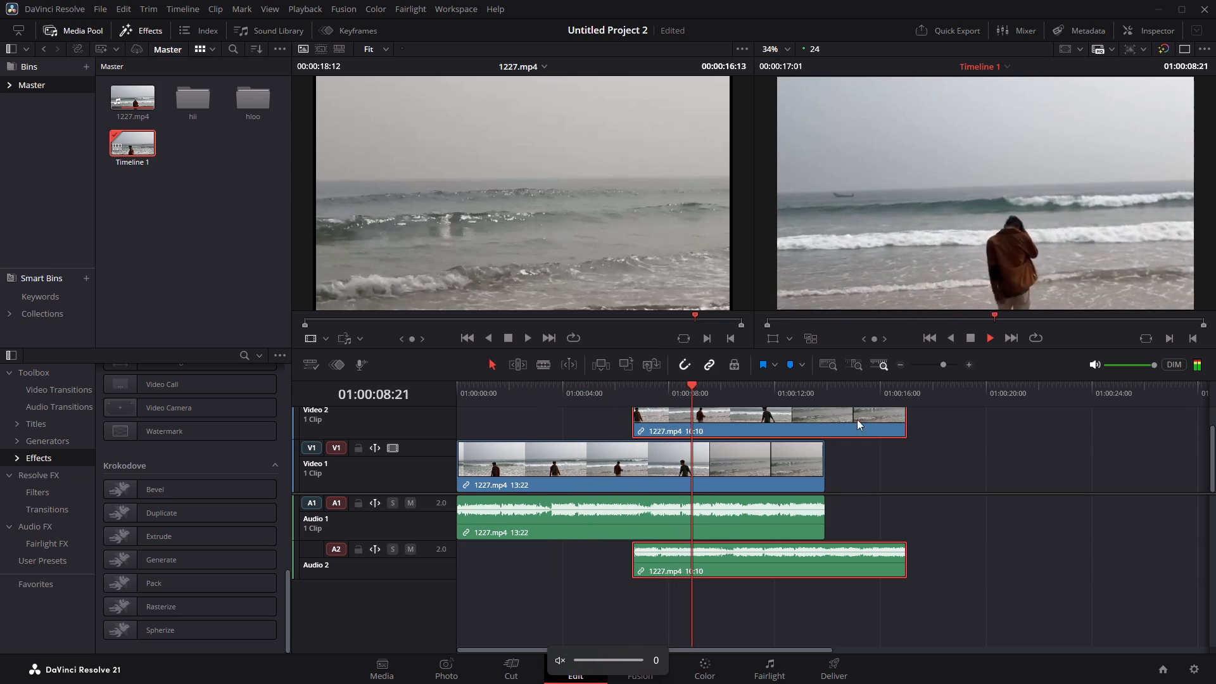
Trim the end of the Video 2 clip to a duration of 03:13 and play back the overlapping section.
left_click_drag(908, 427, 768, 431)
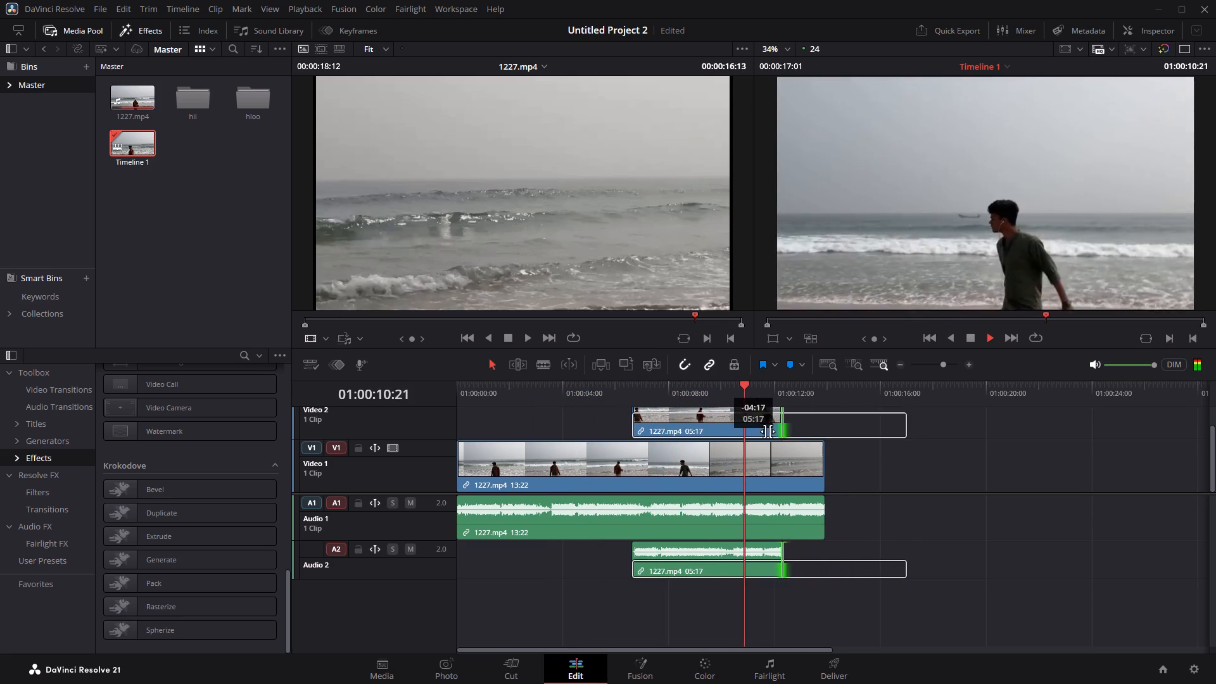
left_click_drag(768, 431, 759, 430)
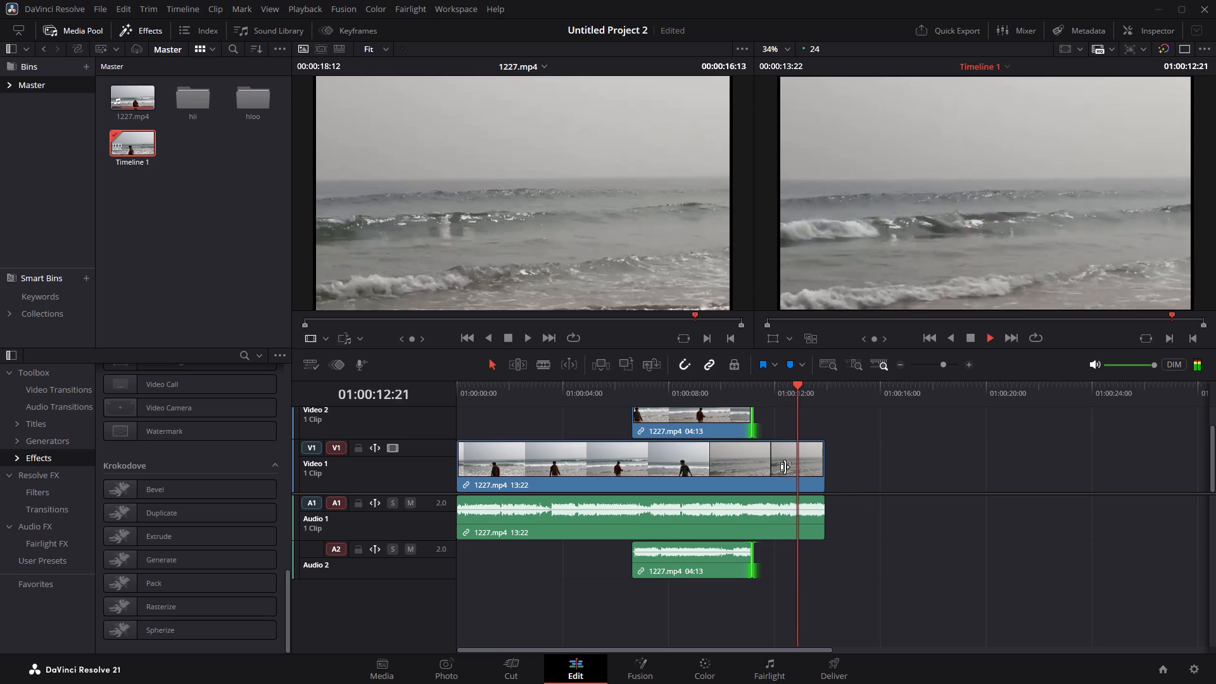
left_click_drag(753, 424, 726, 424)
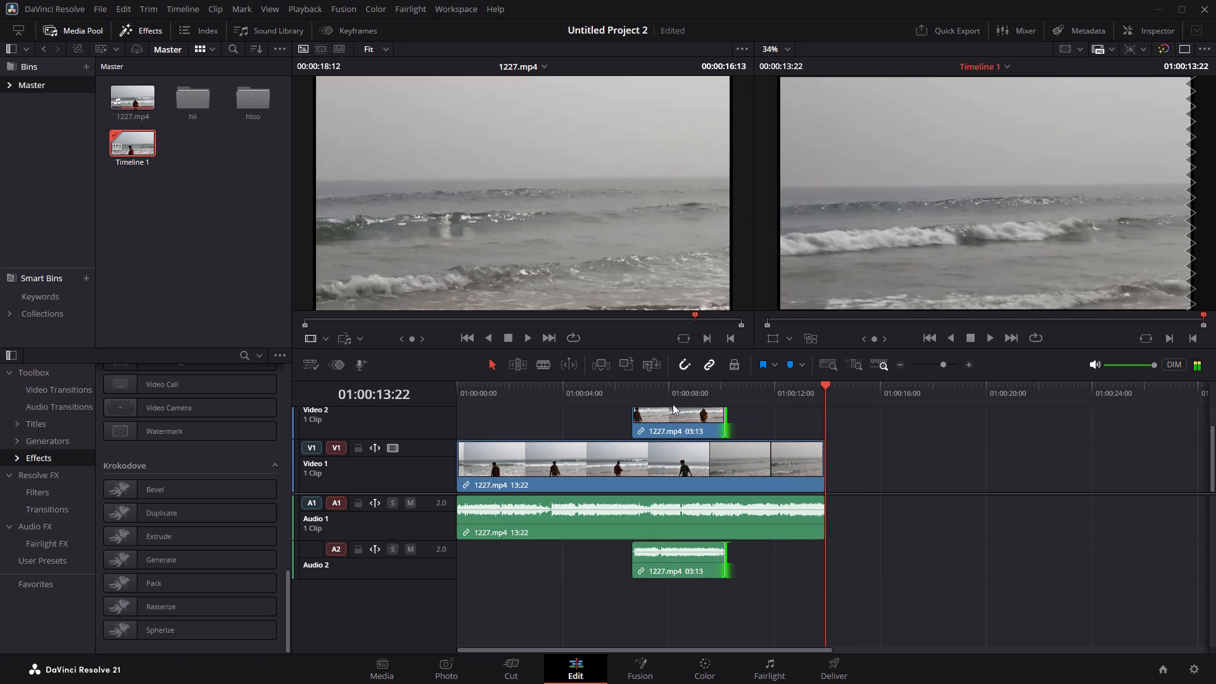
left_click(656, 393)
key("space")
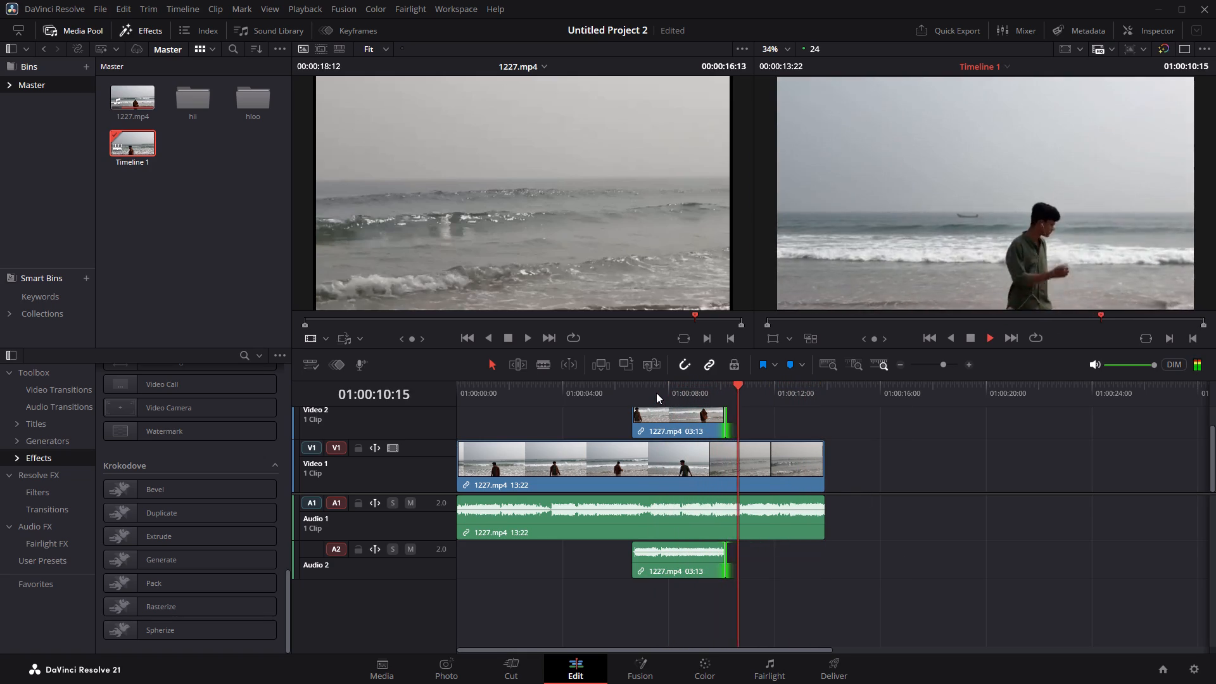
key("space")
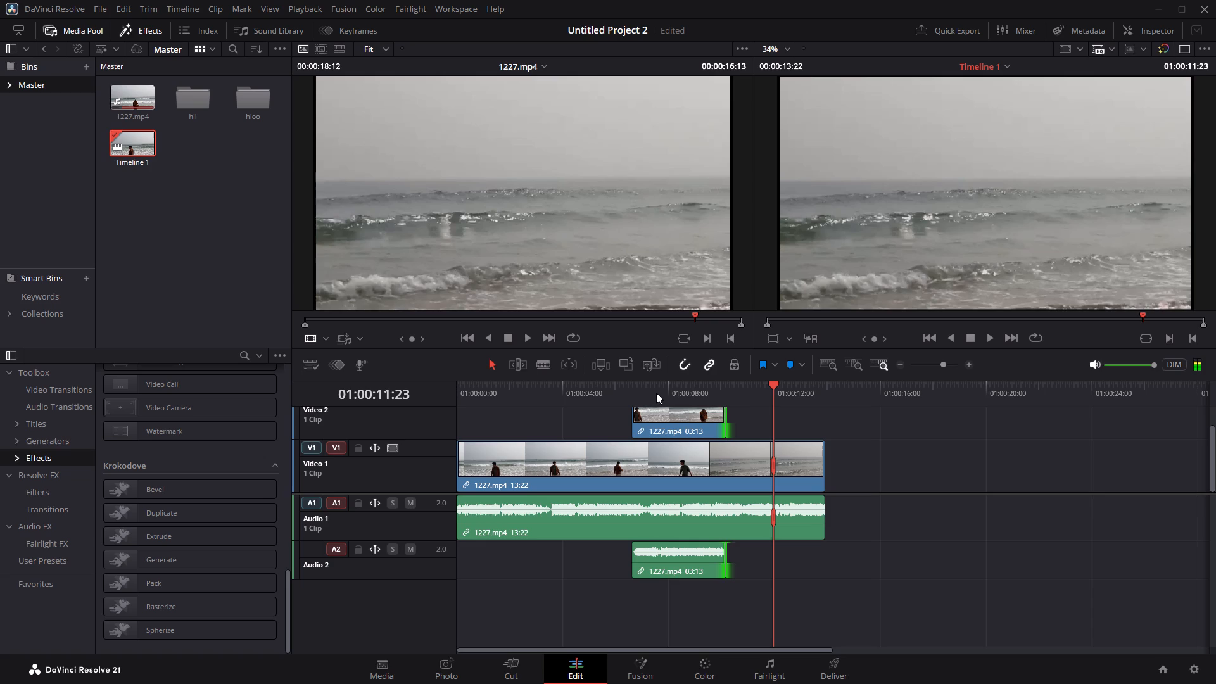
Move the Video 2 clip earlier to start at about 01:00:04:00 above the first clip and deselect it.
left_click_drag(712, 427, 645, 426)
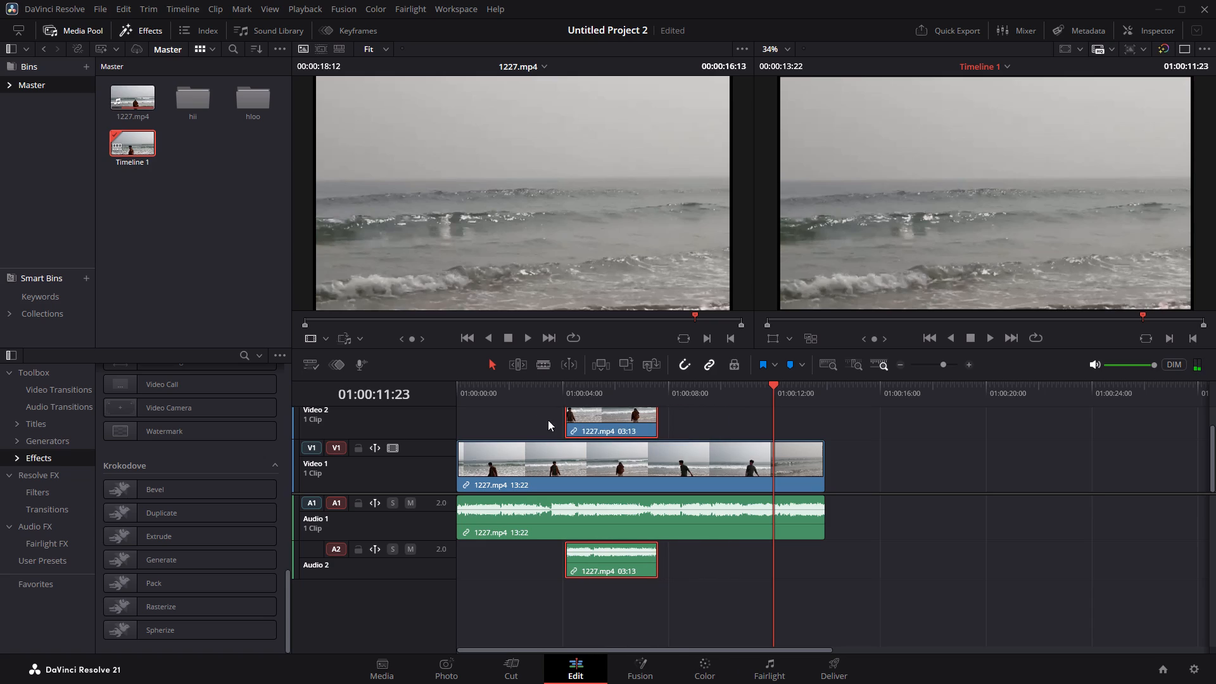
left_click(538, 418)
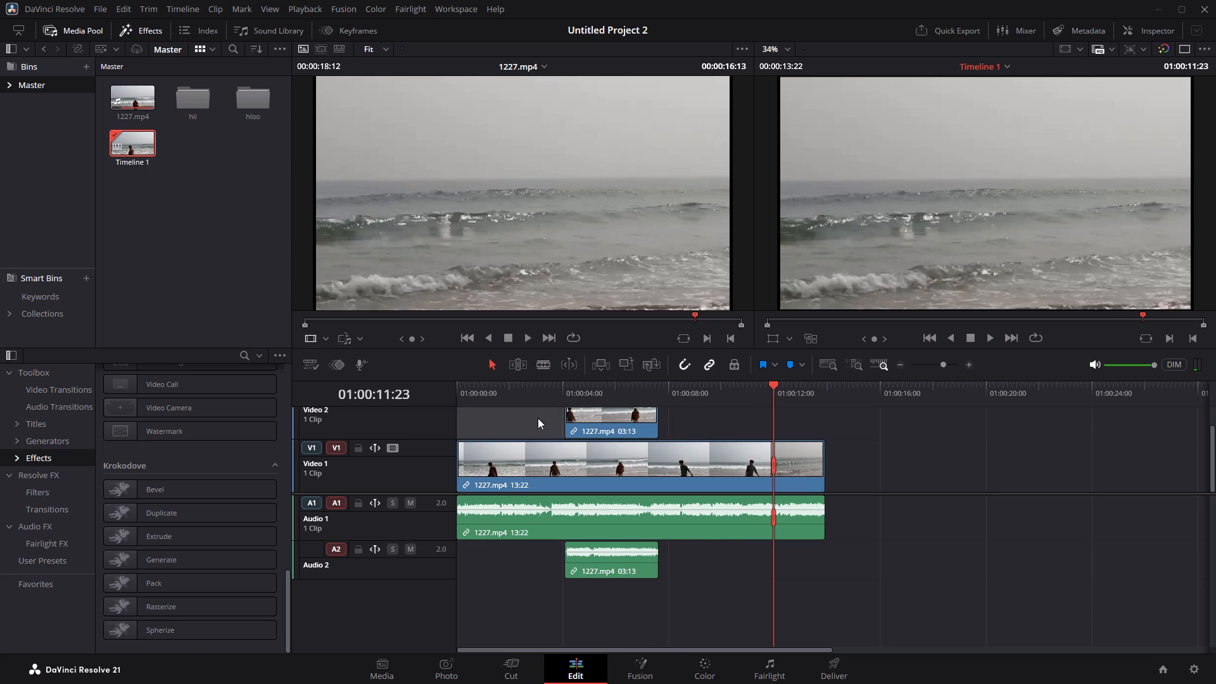
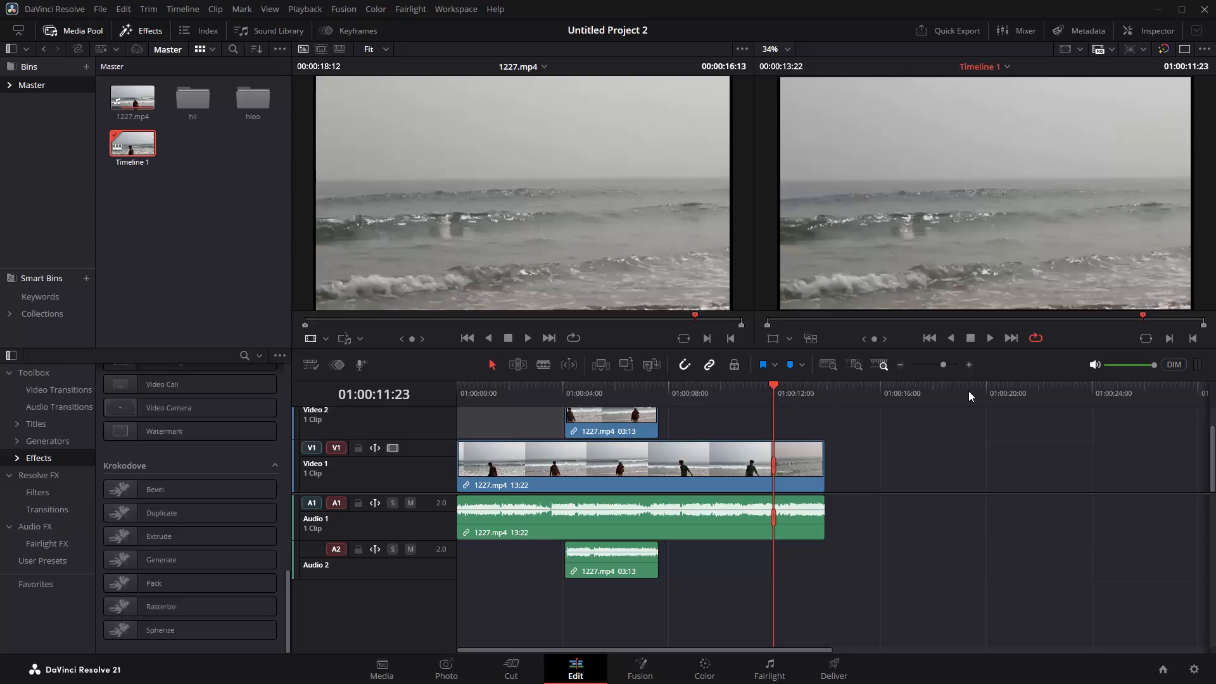
Split the Video 1 clip and its linked audio at 01:00:09:15 and again at 01:00:11:11.
left_click(712, 386)
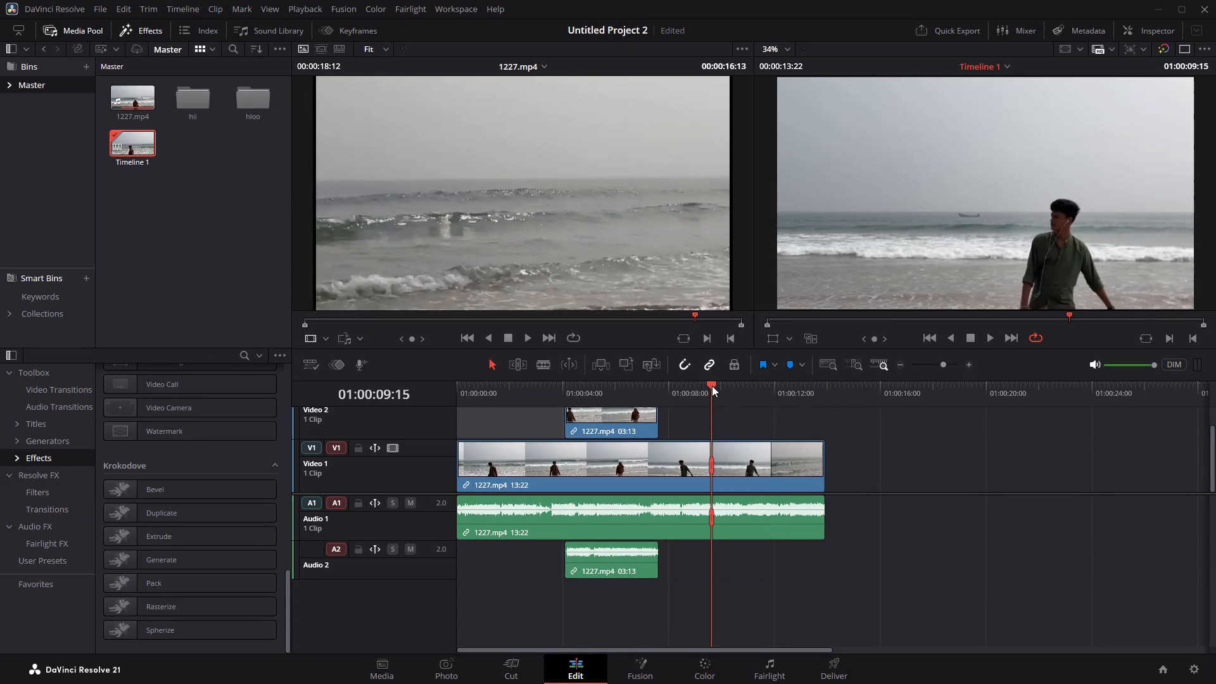
key("ctrl+backslash")
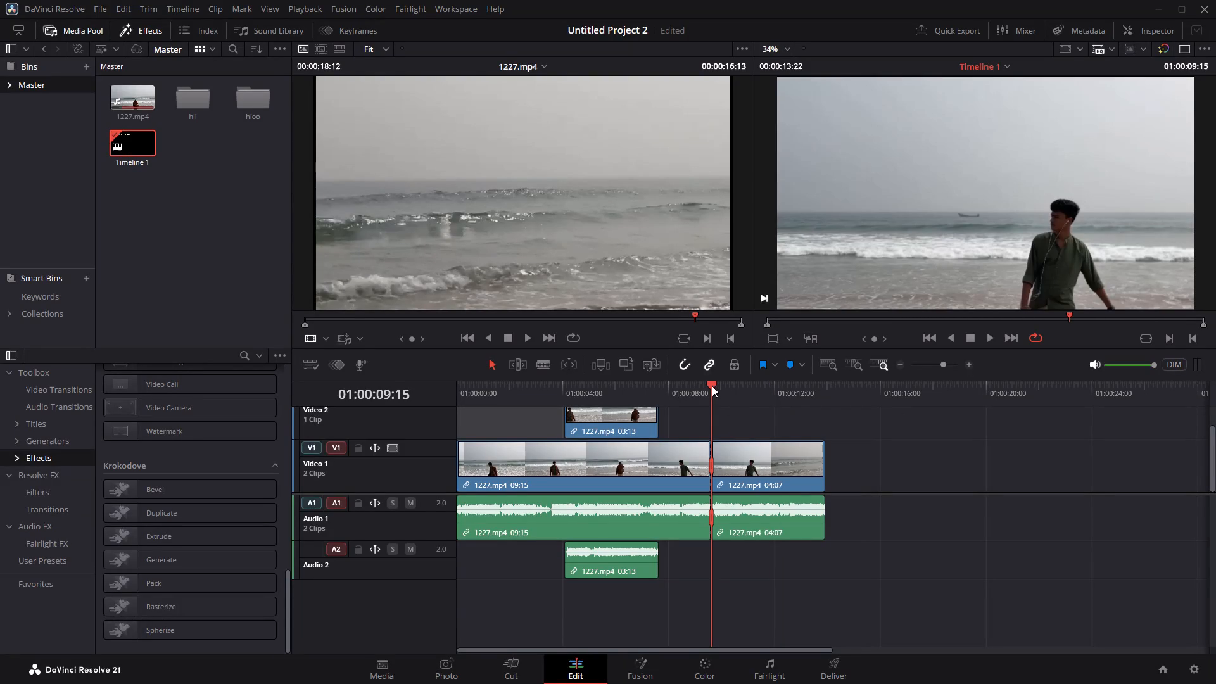
left_click(994, 459)
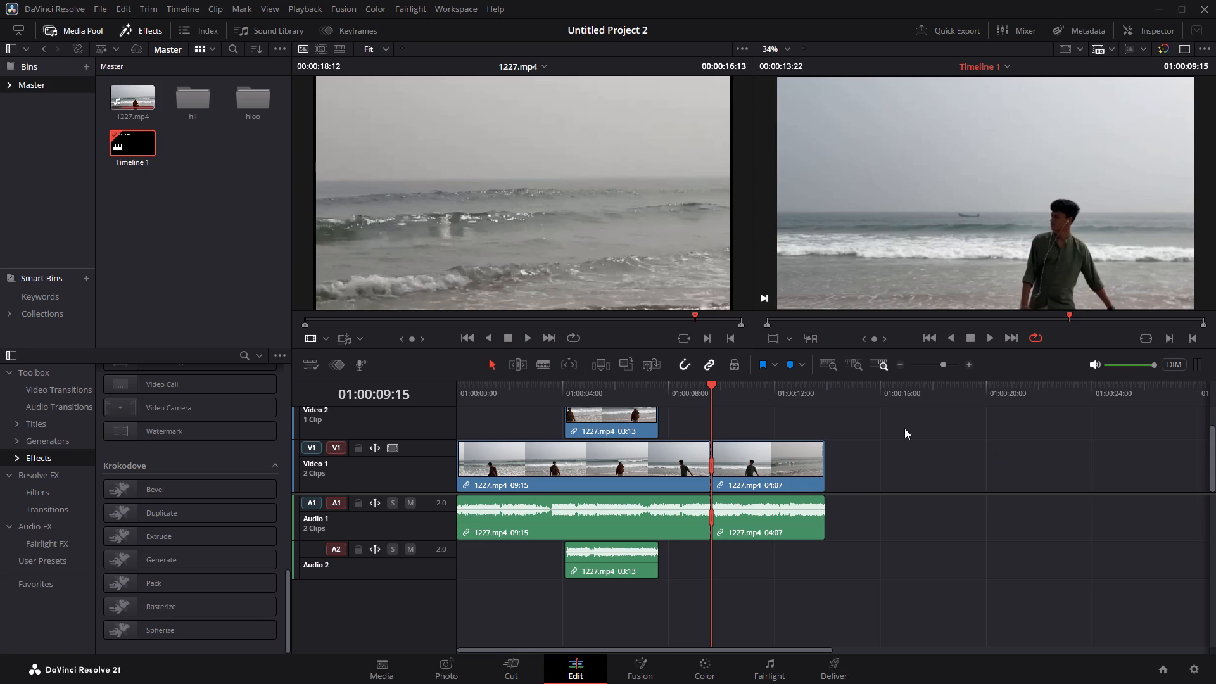
left_click(761, 389)
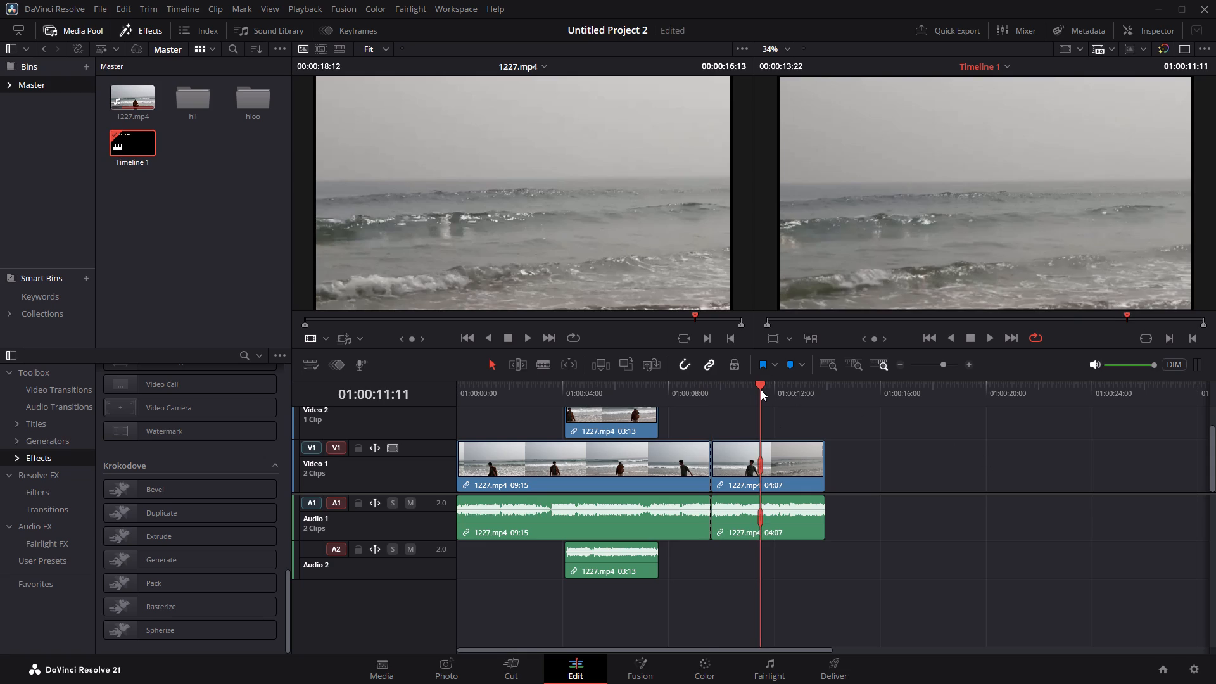
key("ctrl+backslash")
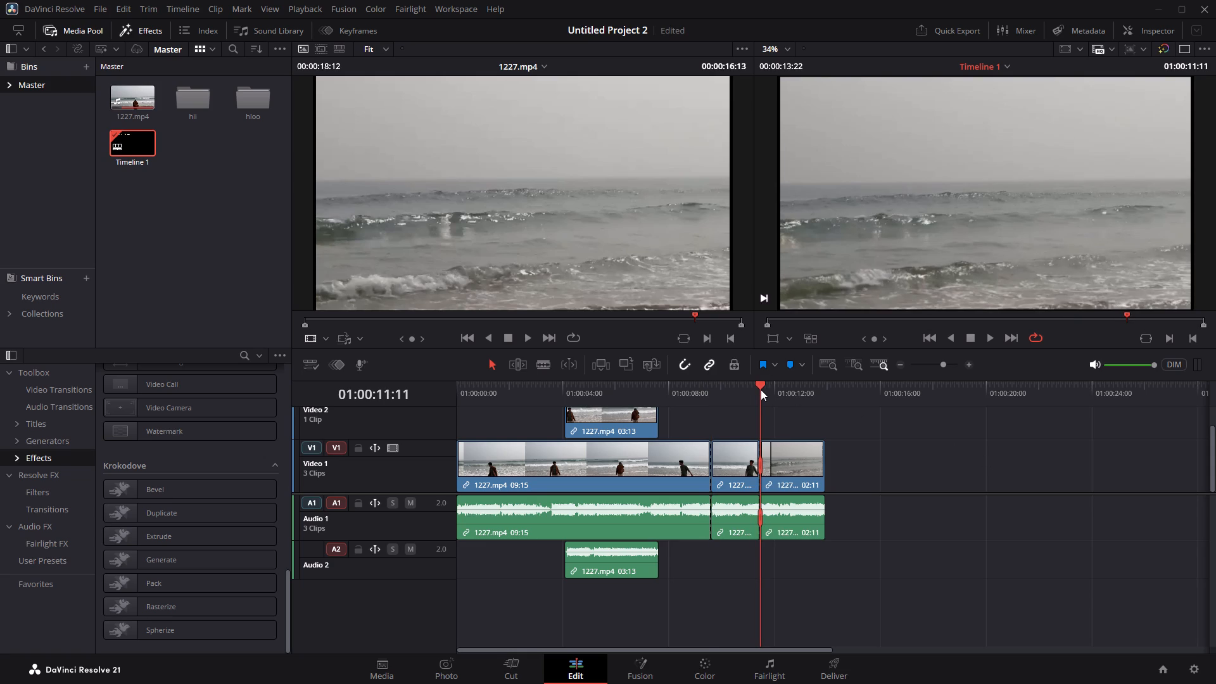
left_click(864, 467)
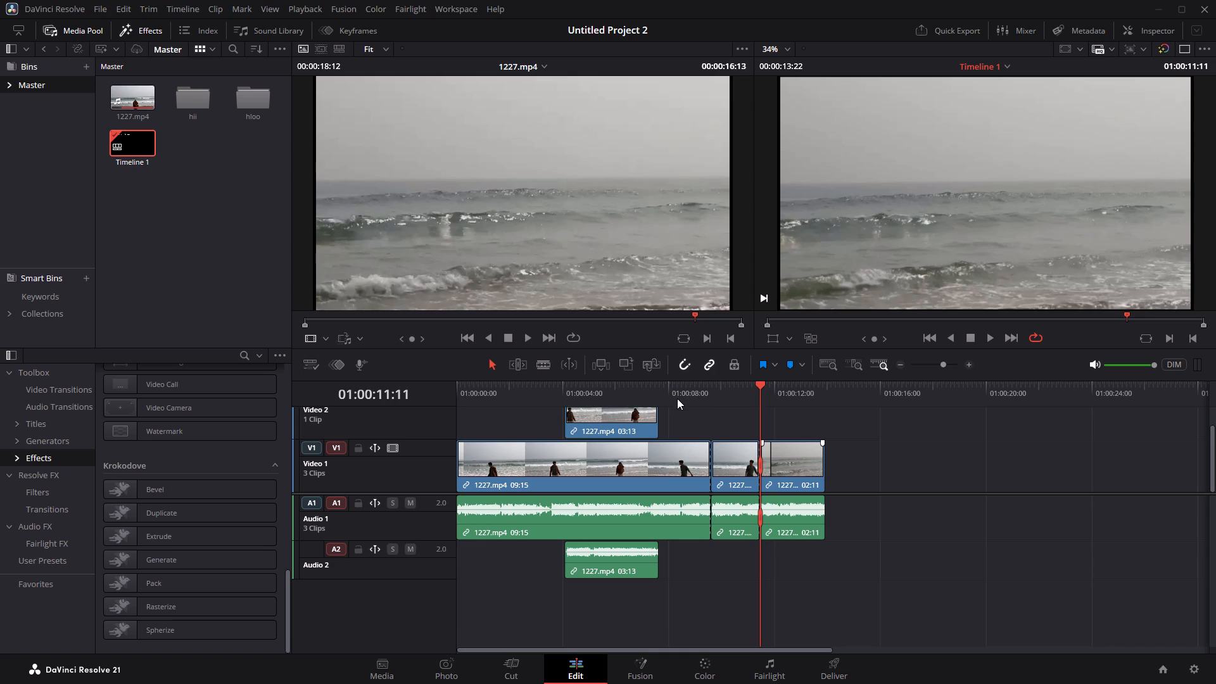
Split the first Video 1 clip at 01:00:02:11 with the Blade tool and return to Selection mode.
left_click(672, 394)
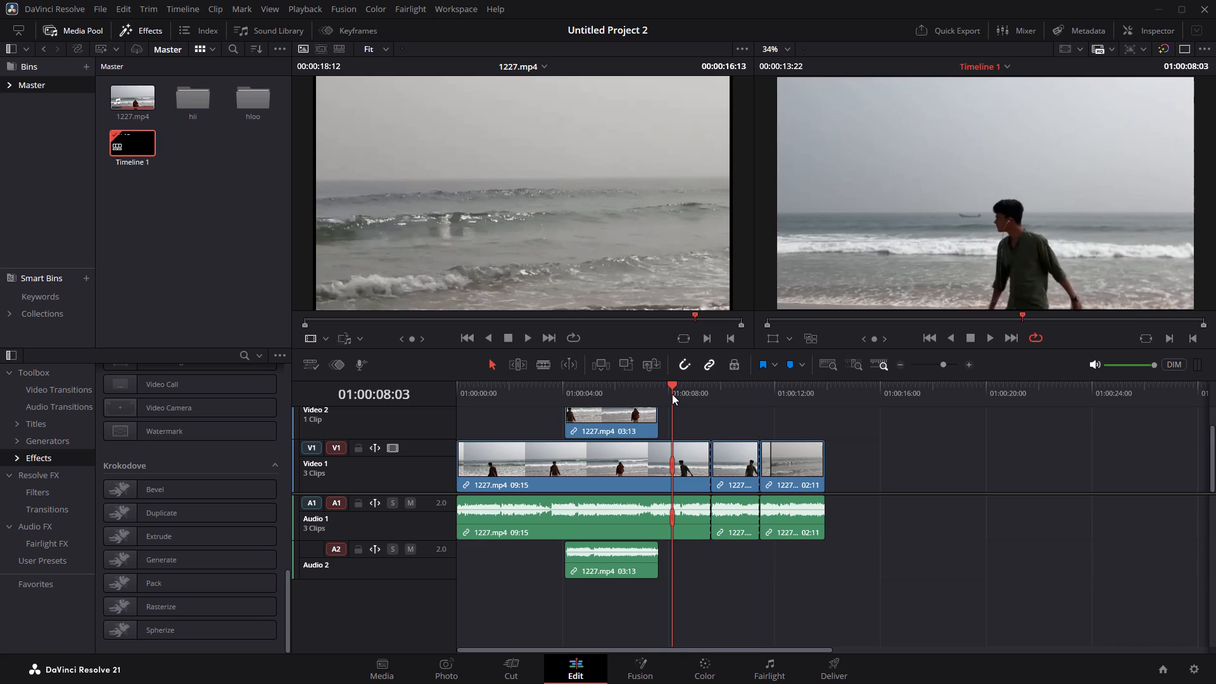
left_click(543, 357)
left_click(522, 467)
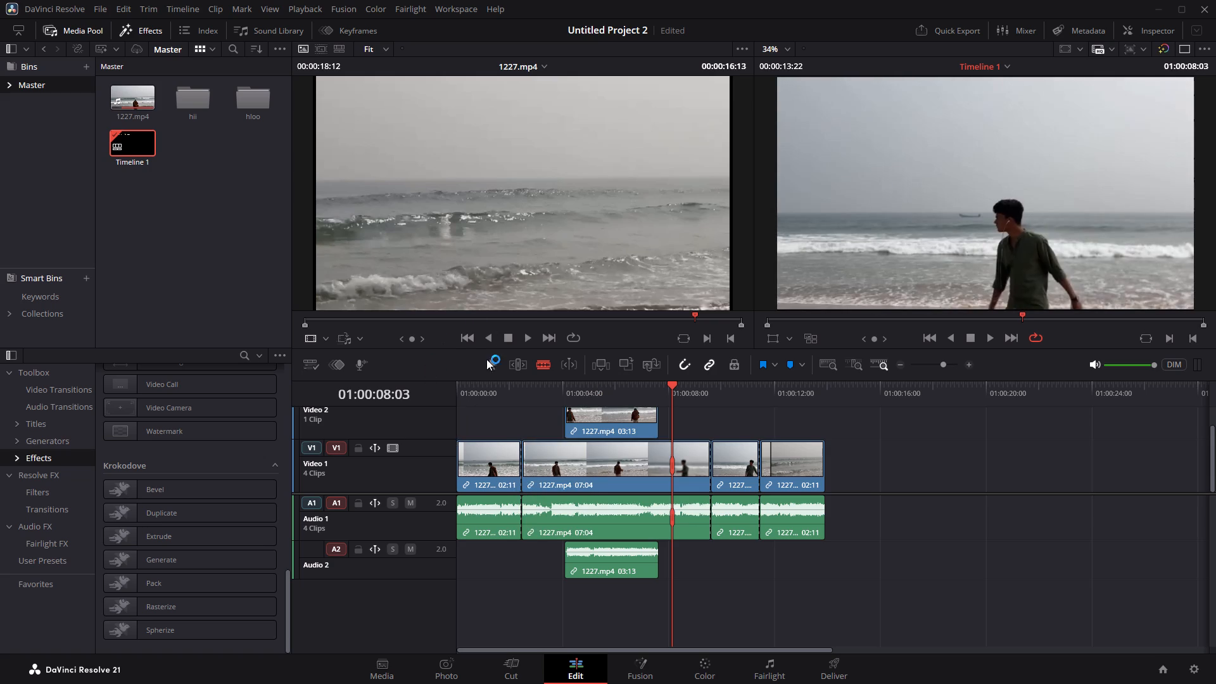
left_click(494, 368)
left_click(494, 368)
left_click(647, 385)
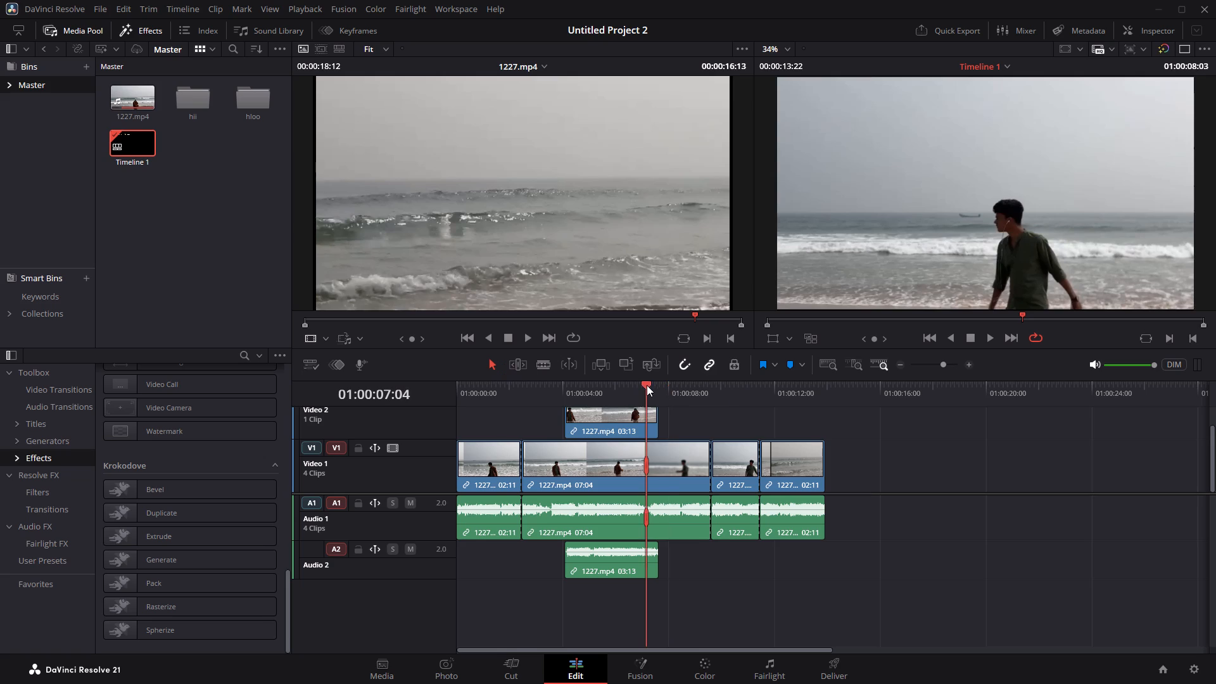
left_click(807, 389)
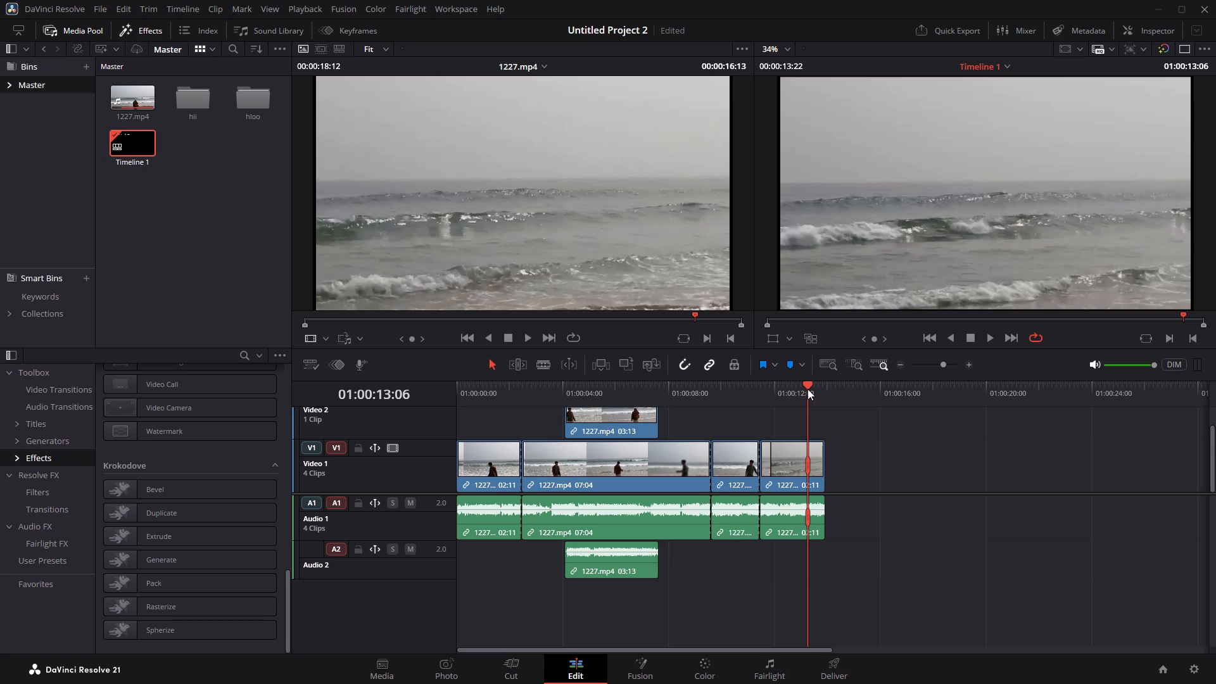
Examine the available layout presets and preset management options in Keyboard Customization, and close it without changes.
left_click(73, 2)
left_click(67, 11)
left_click(79, 44)
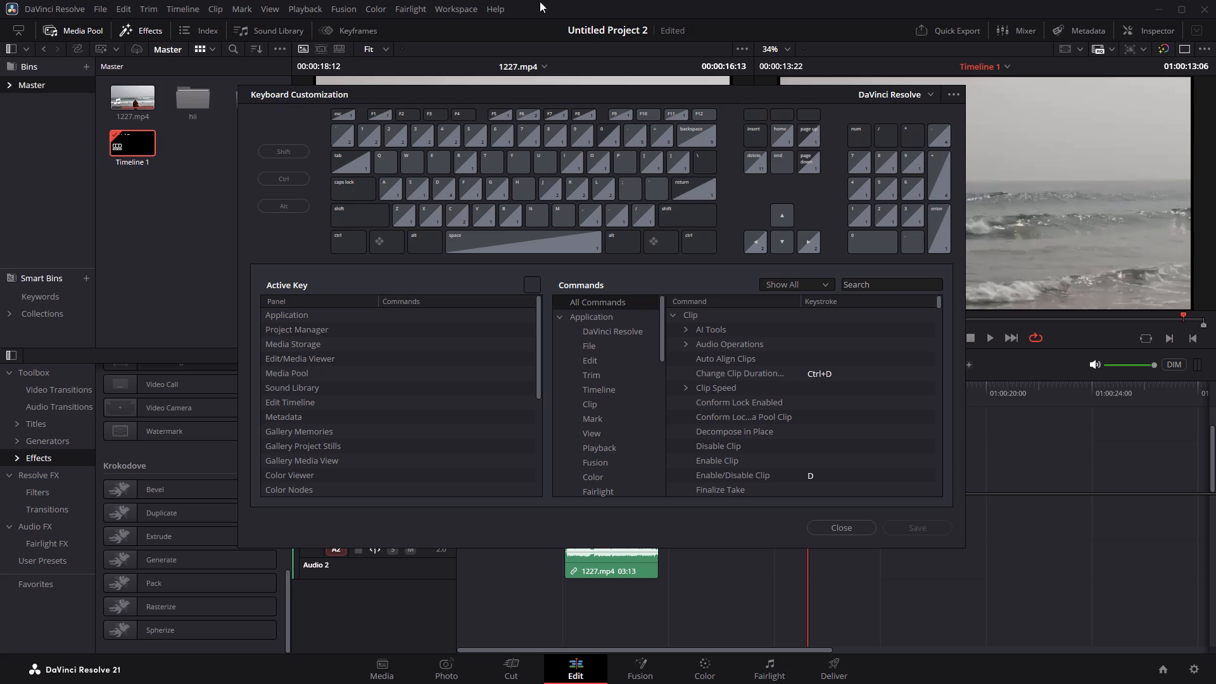
left_click(931, 94)
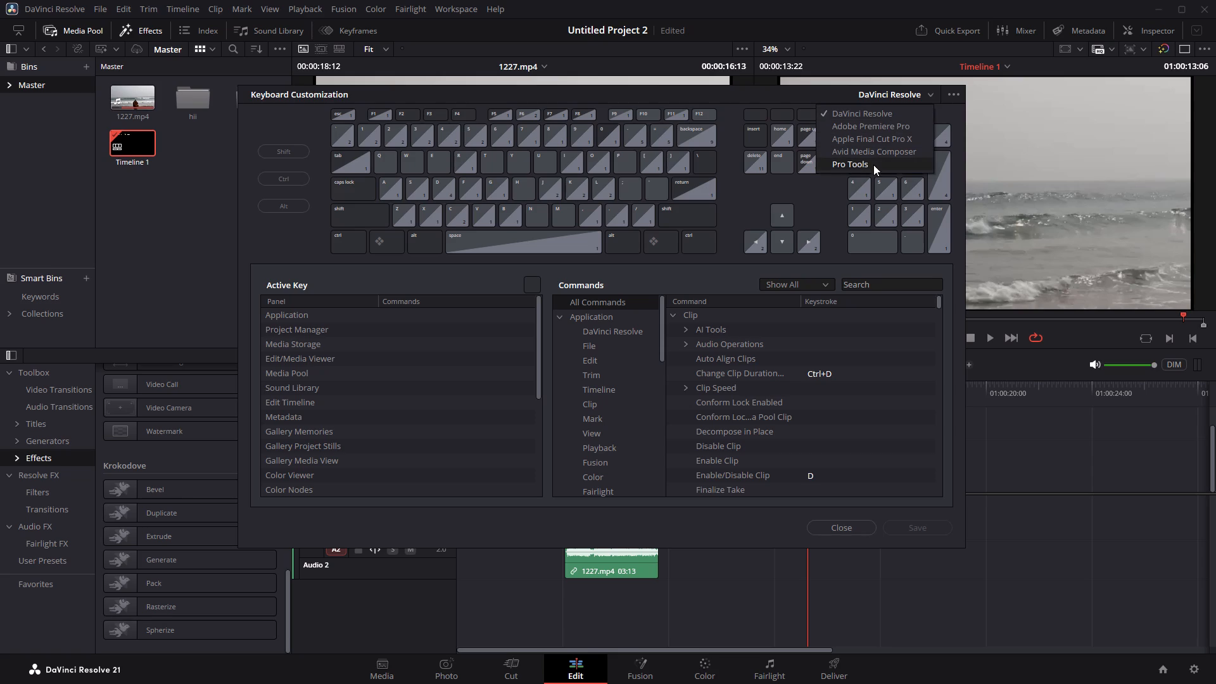
left_click(1034, 225)
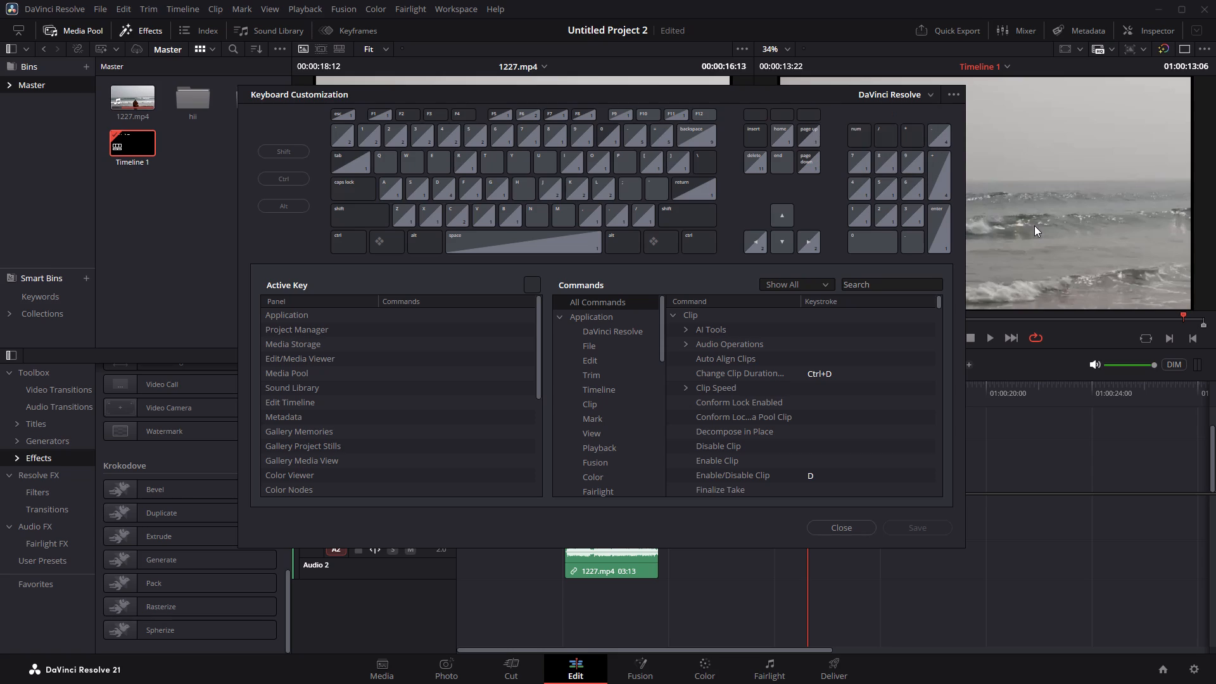
left_click(954, 96)
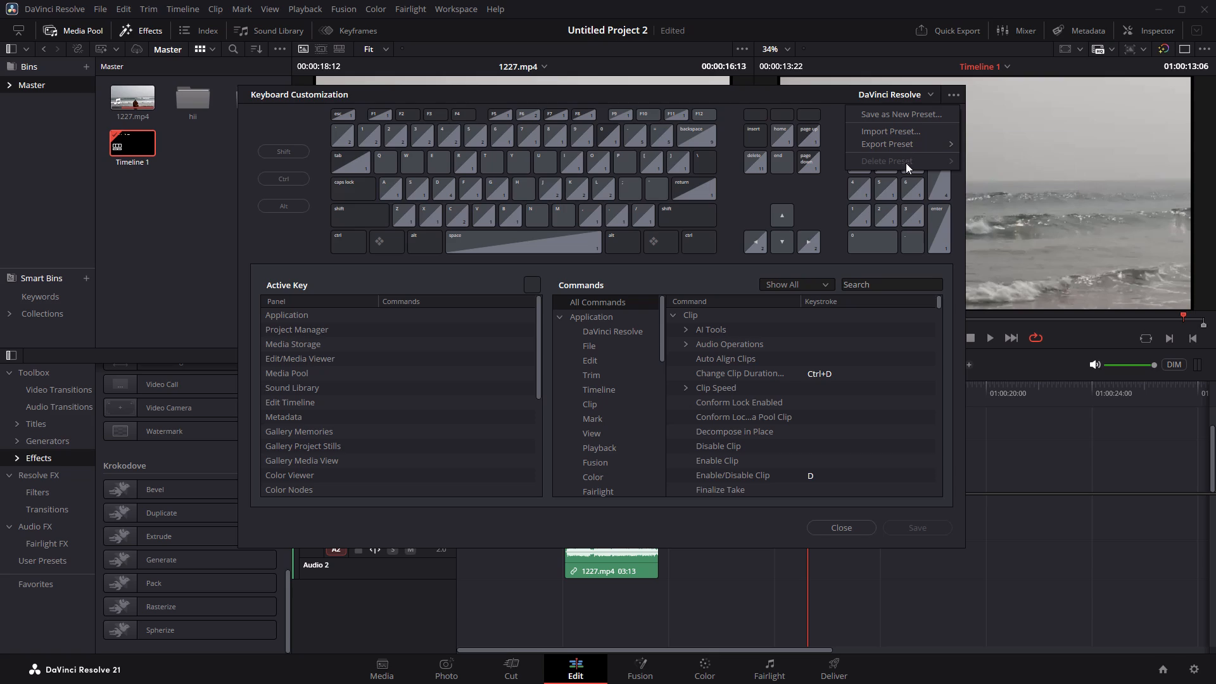
left_click(906, 163)
left_click(66, 5)
left_click(66, 5)
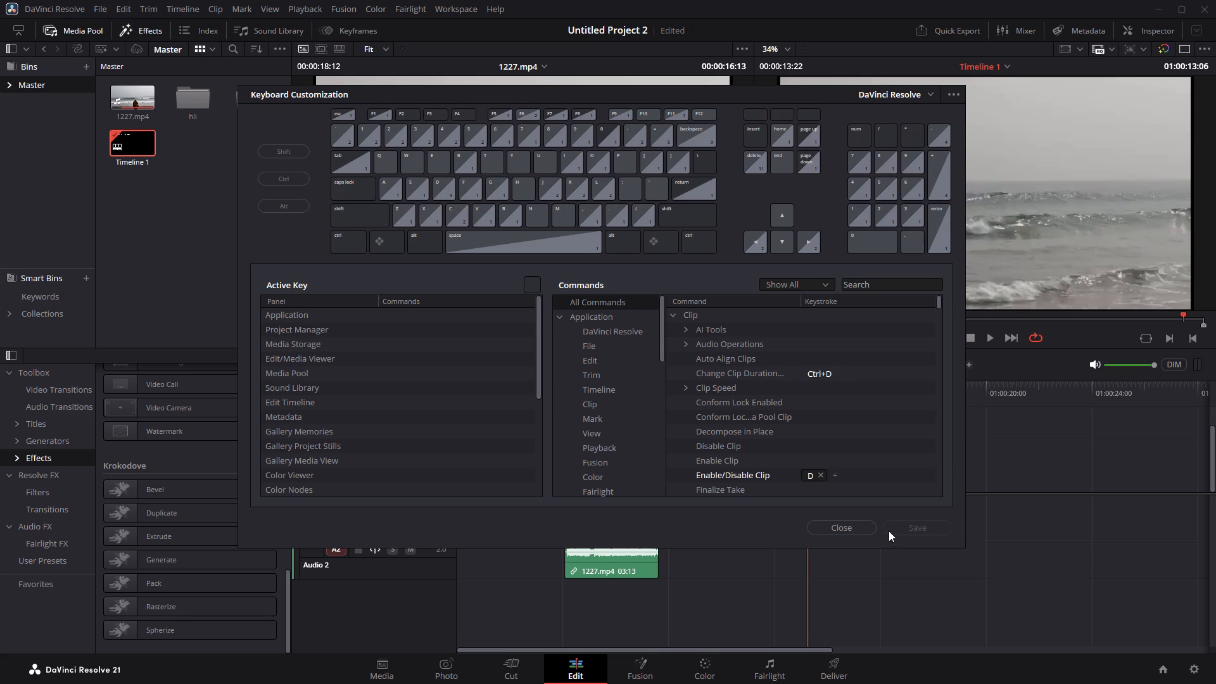
left_click(866, 524)
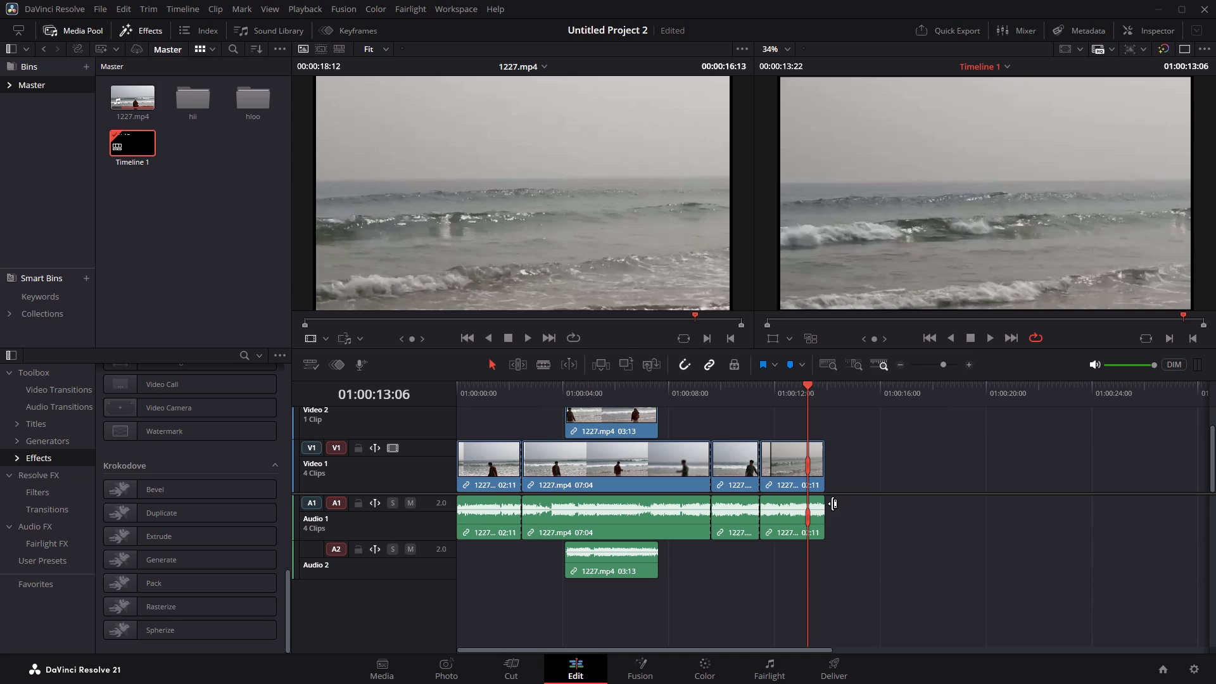
Switch focus between the source and timeline viewers, and move the timeline playhead to 01:00:12:07.
key("s")
key("q")
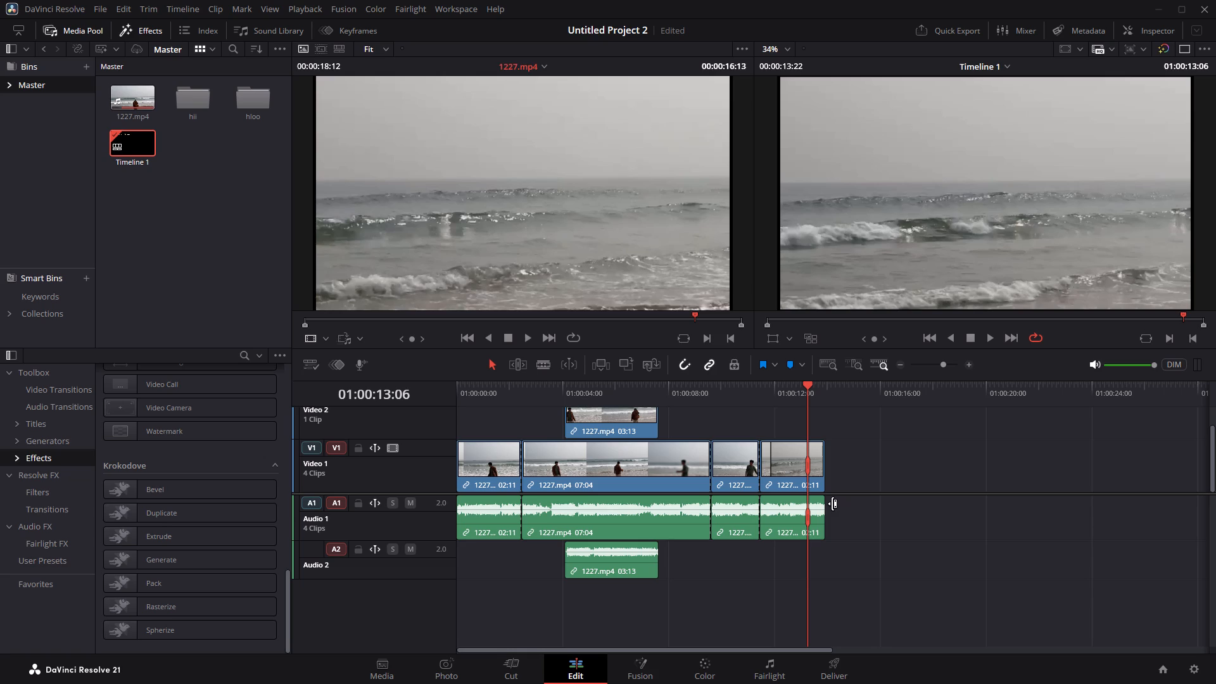
left_click(737, 393)
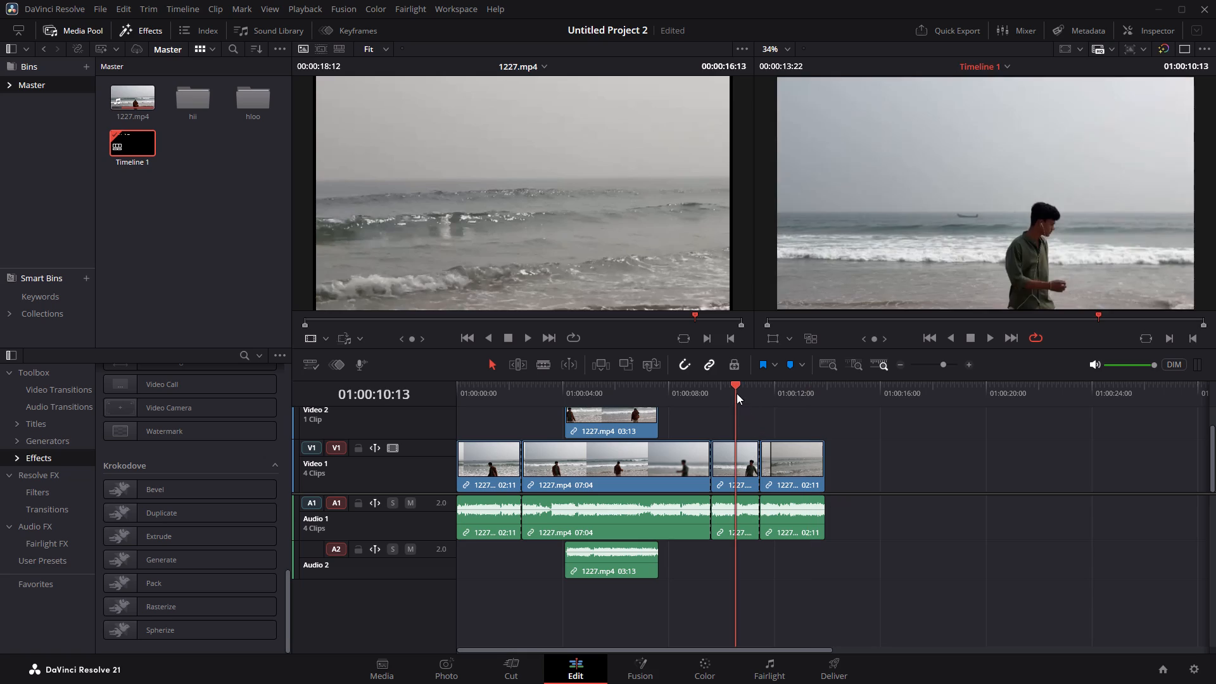
key("q")
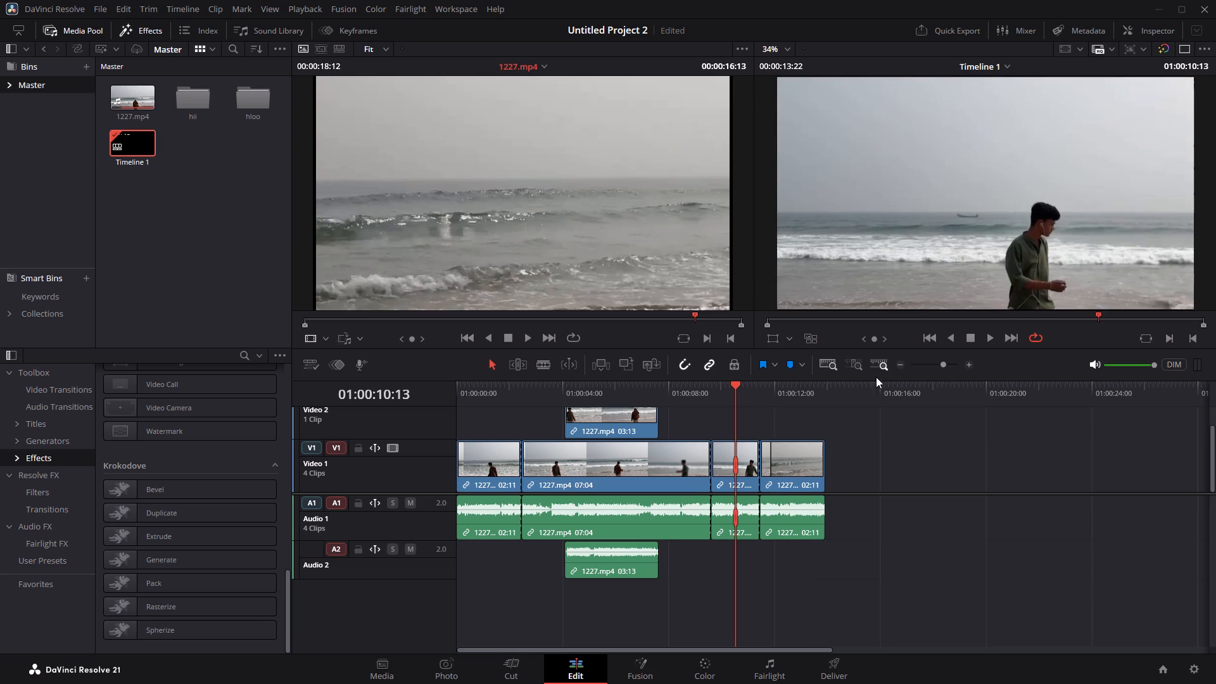
left_click(783, 392)
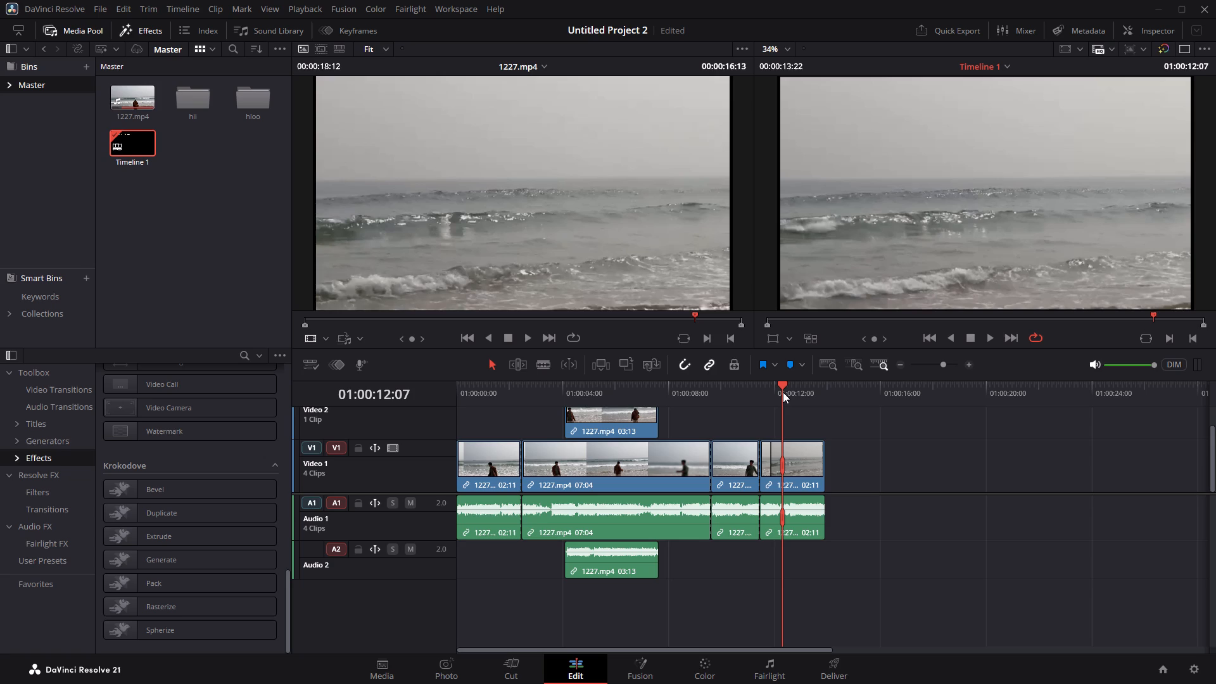